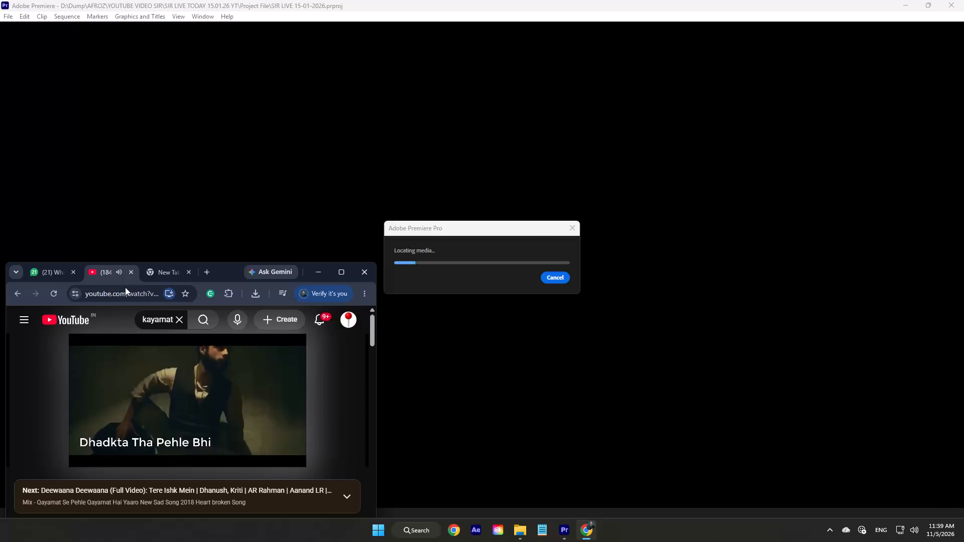
Play the suggested YouTube video "Idhar Zindagi Ka Janaza Uthega" full cover and minimise the browser window.
scroll(216, 401, "down", 4)
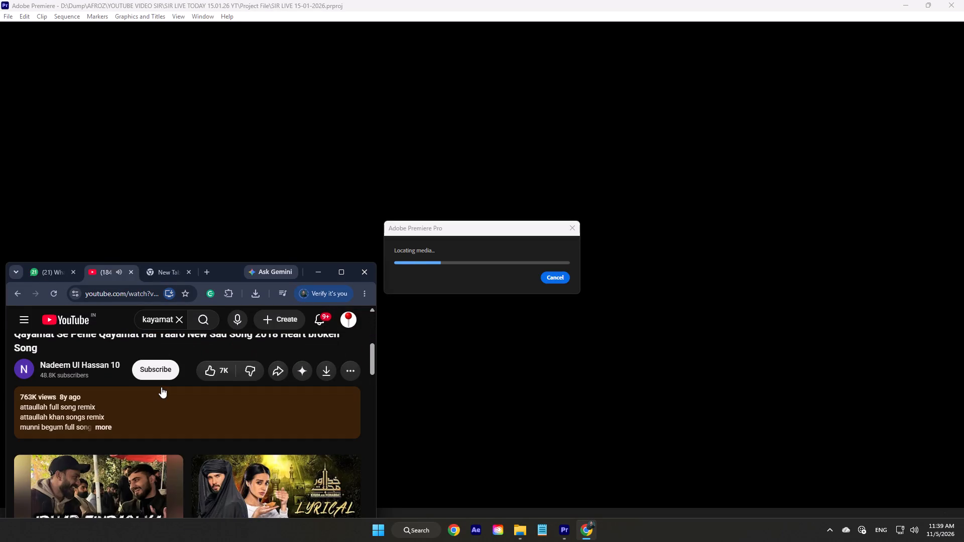
scroll(161, 387, "down", 1)
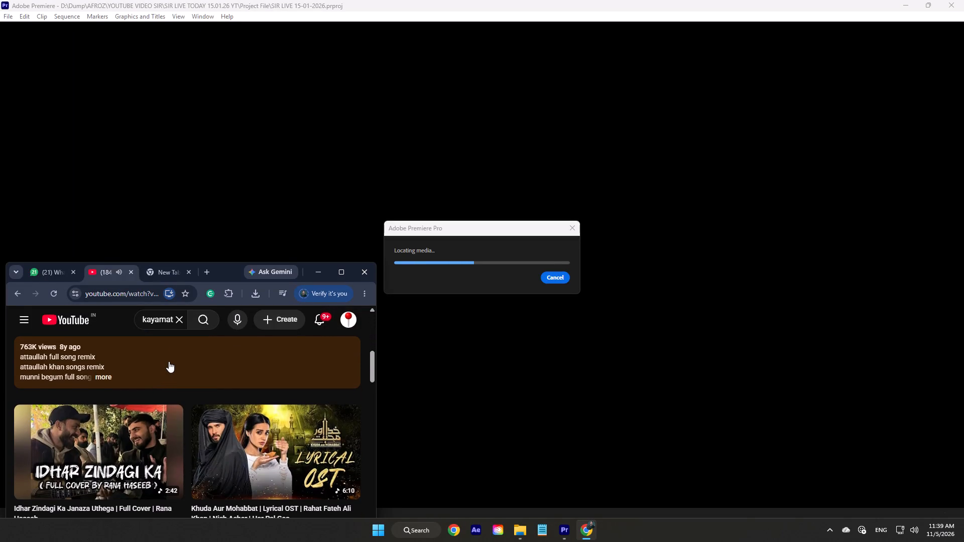
left_click(105, 425)
left_click(163, 274)
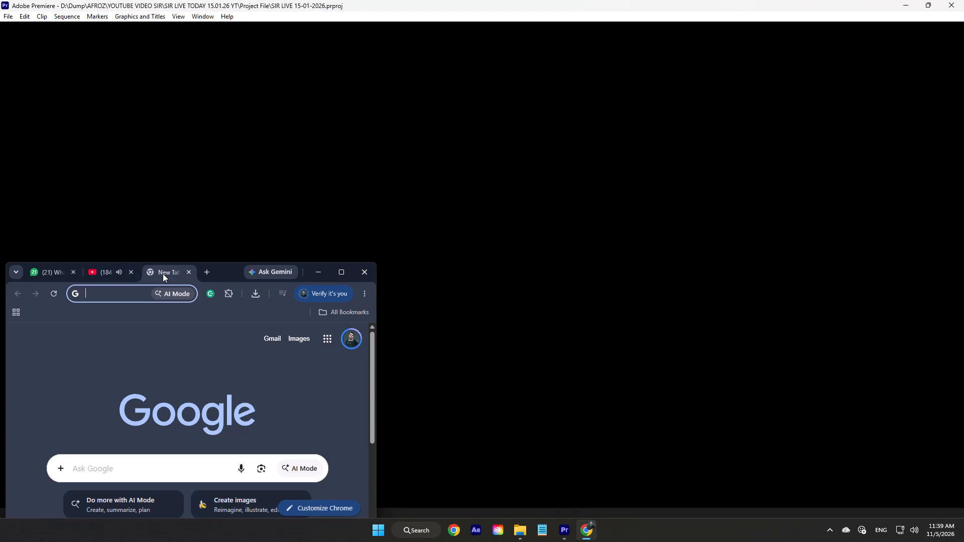
left_click(317, 273)
Select the unlocated quran-1080p clip near the end of the missing media list.
scroll(203, 249, "down", 6)
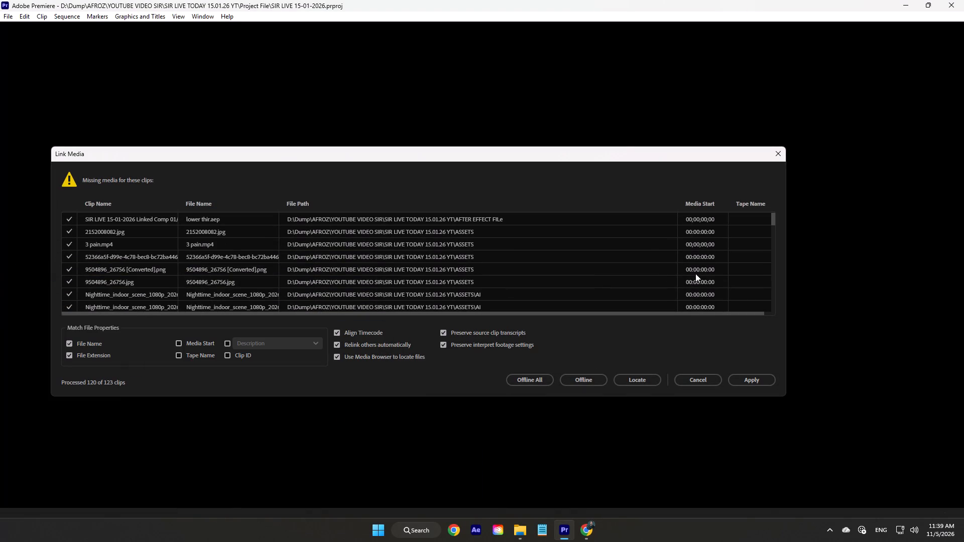
left_click_drag(773, 217, 772, 372)
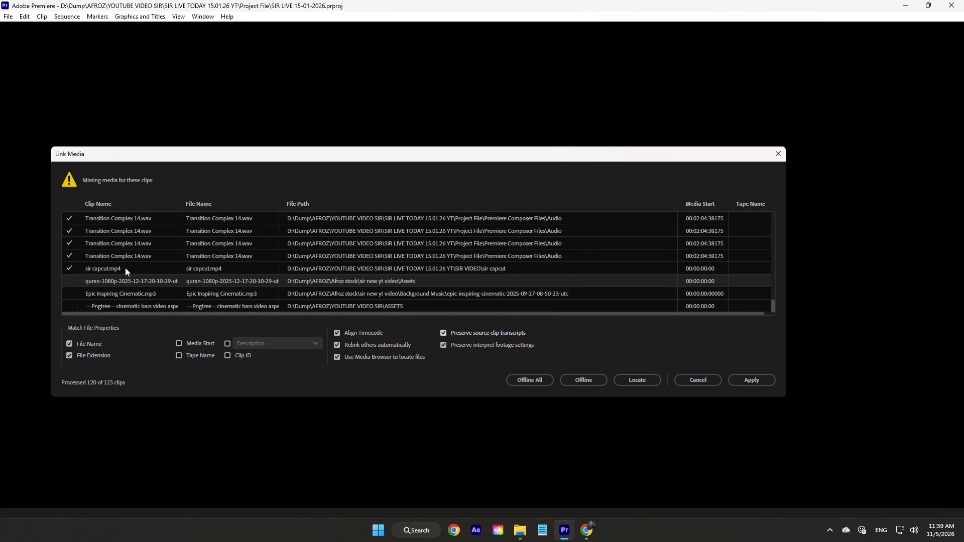
left_click(119, 277)
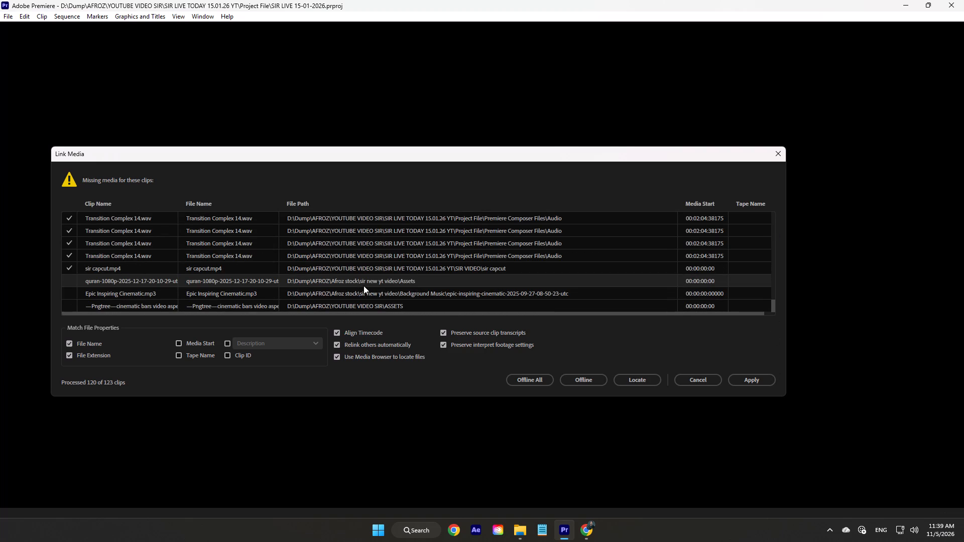
Switch to File Explorer and open the AFROZ folder in a new tab.
left_click(520, 532)
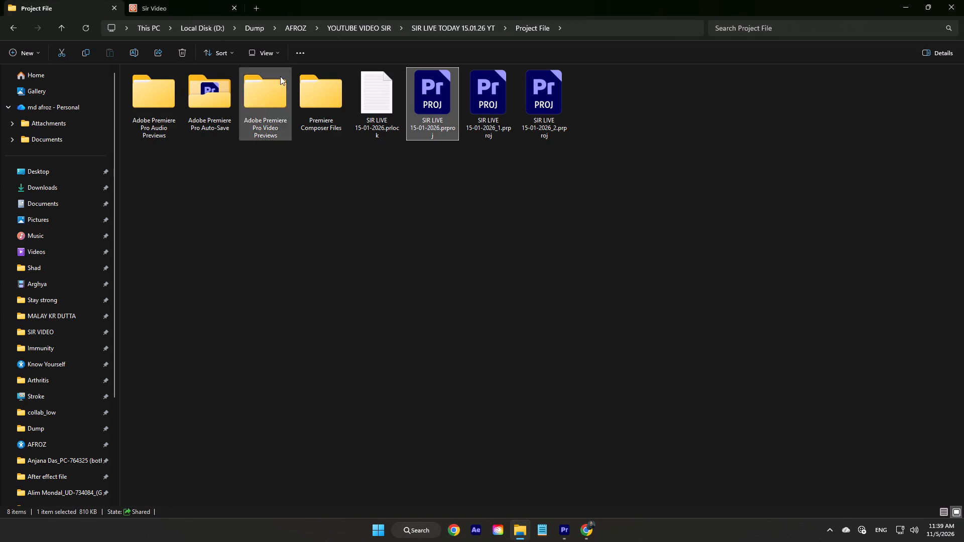
left_click(259, 10)
left_click(96, 408)
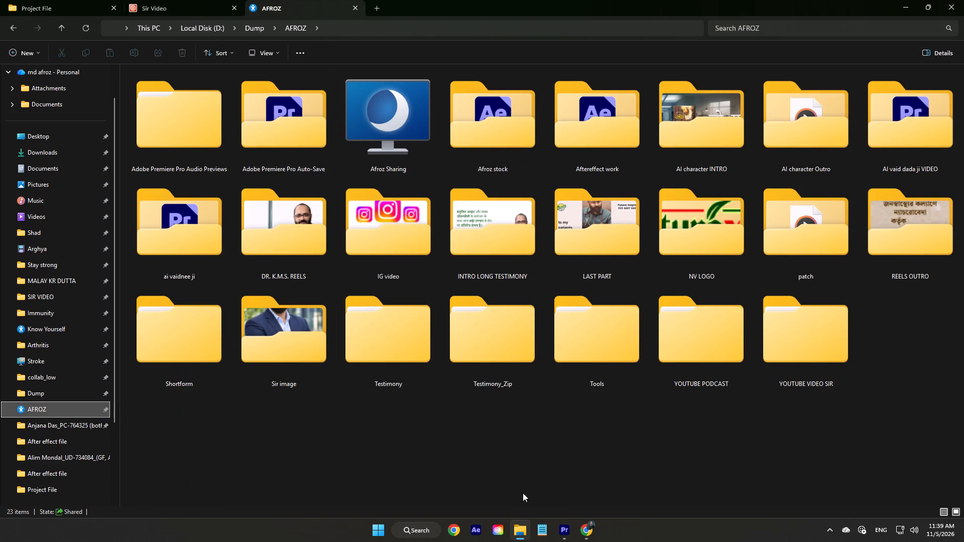
Switch to the YouTube video in Chrome, skip its advert and return to File Explorer.
left_click(589, 524)
left_click(120, 279)
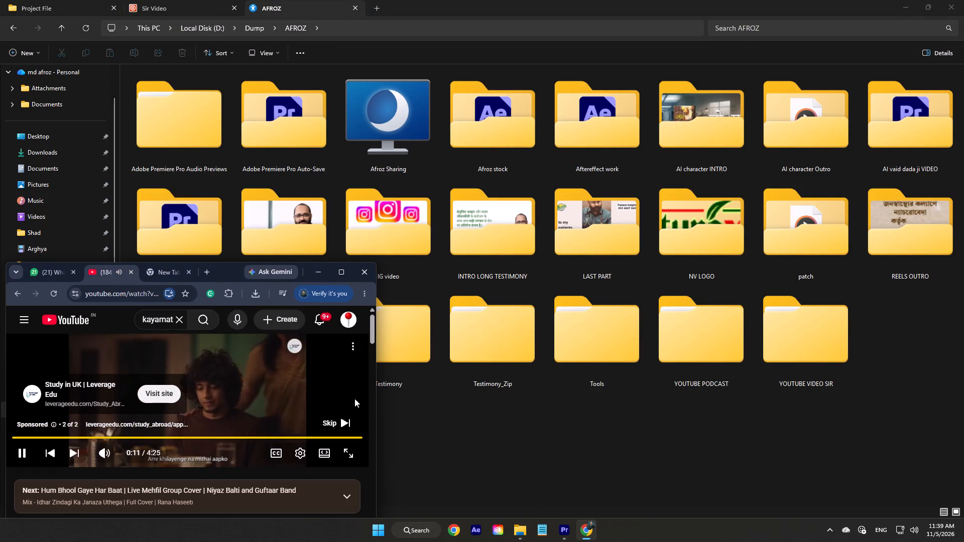
left_click(352, 417)
left_click(418, 422)
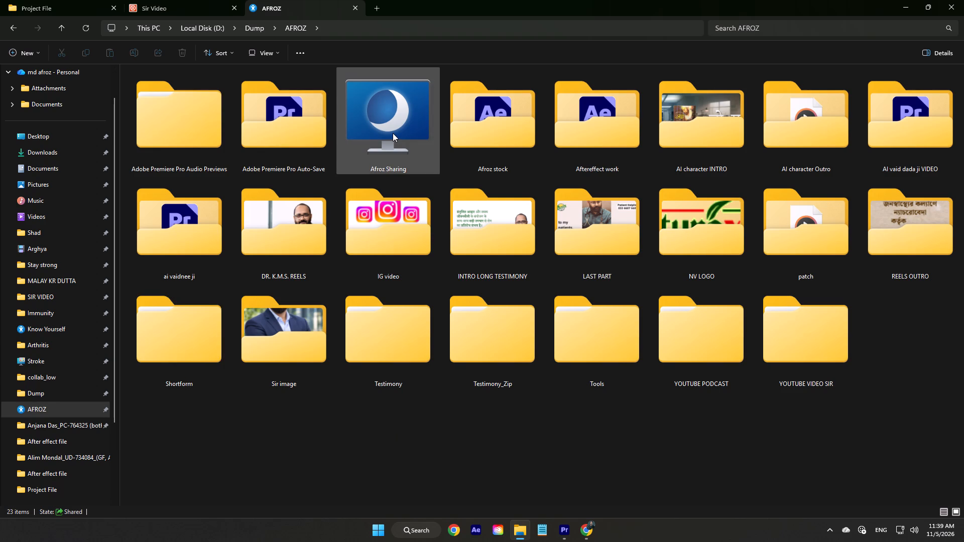
Look through the Afroz stock folder for the missing clip's subfolder, and recheck the quran clip's file path in Premiere's Link Media list.
left_click(481, 134)
double_click(481, 134)
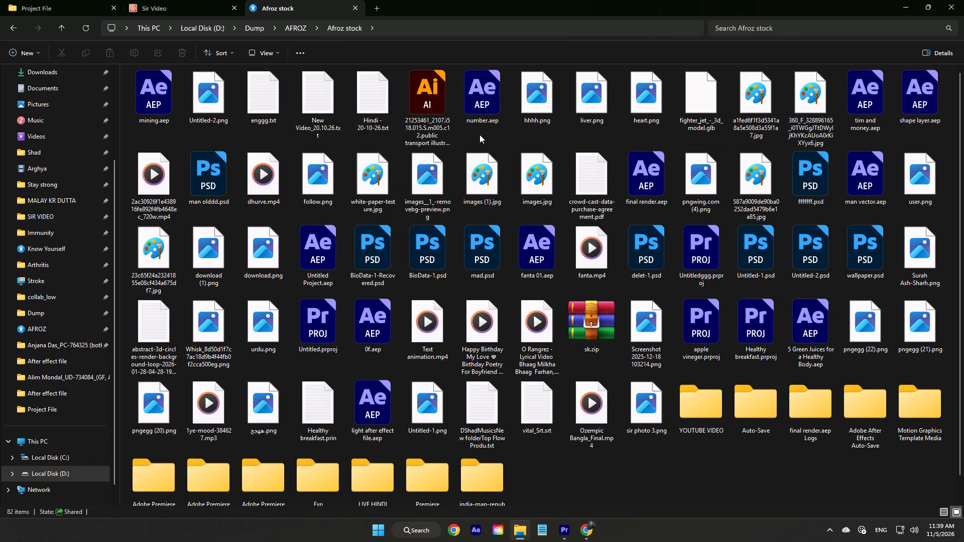
scroll(485, 171, "down", 2)
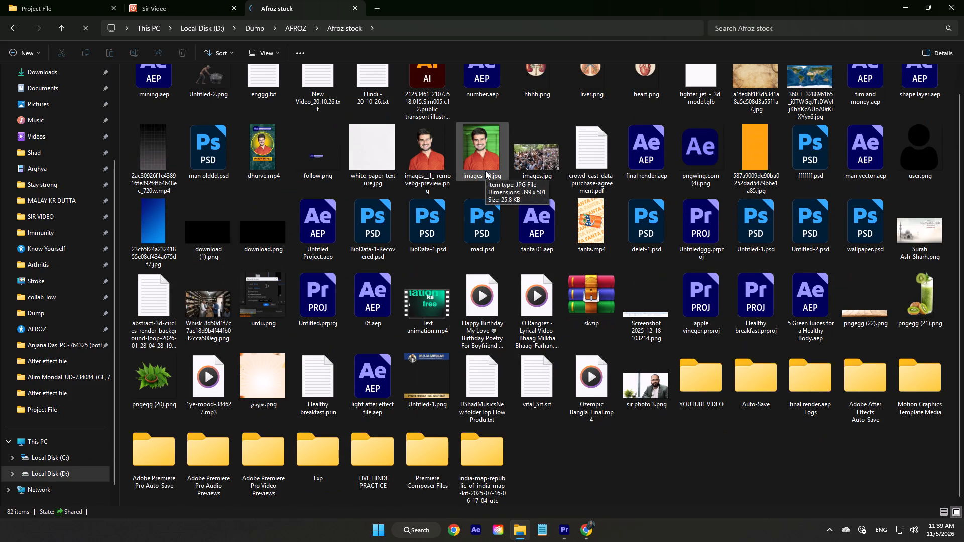
scroll(487, 173, "up", 2)
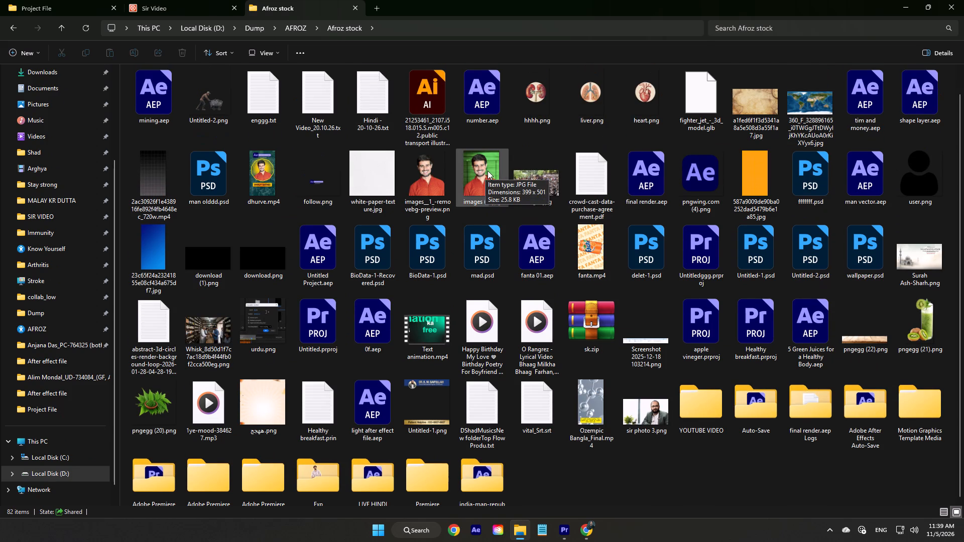
left_click(569, 530)
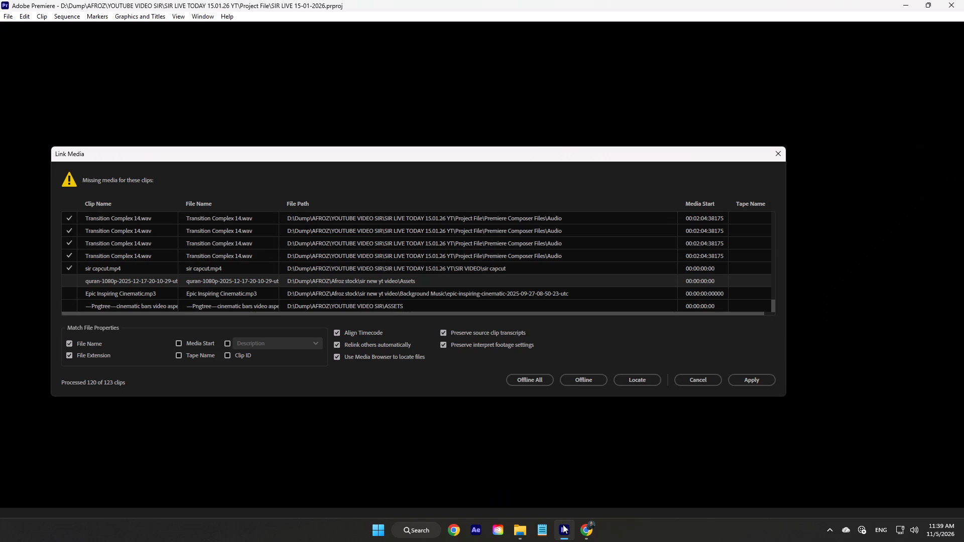
left_click(310, 282)
scroll(321, 283, "down", 2)
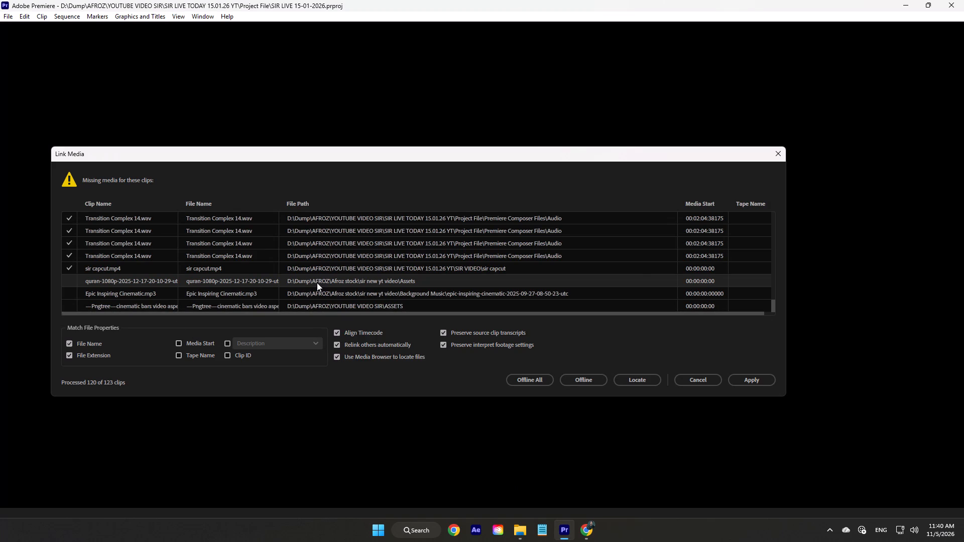
In File Explorer, check the DR. K.M.S. REELS folder for the missing media and go back up to AFROZ.
left_click(519, 535)
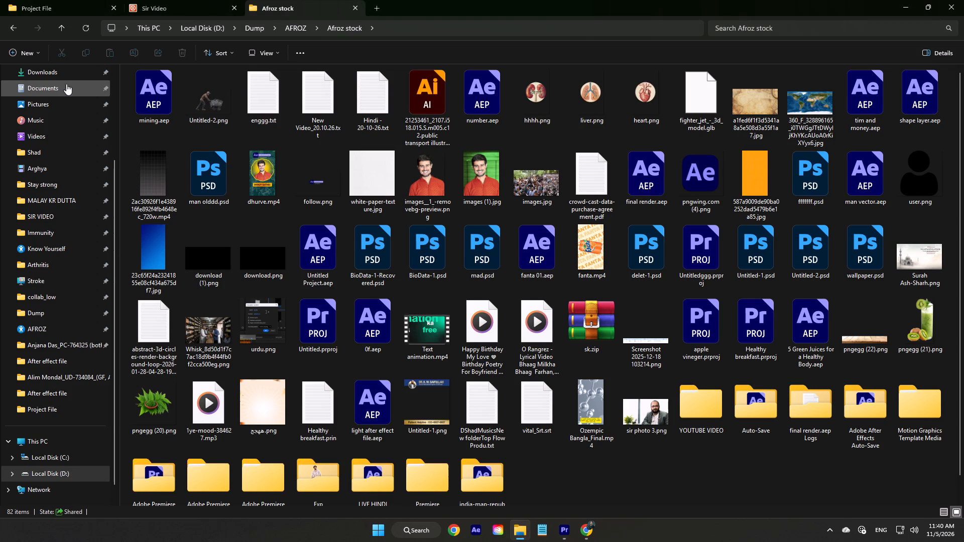
left_click(67, 26)
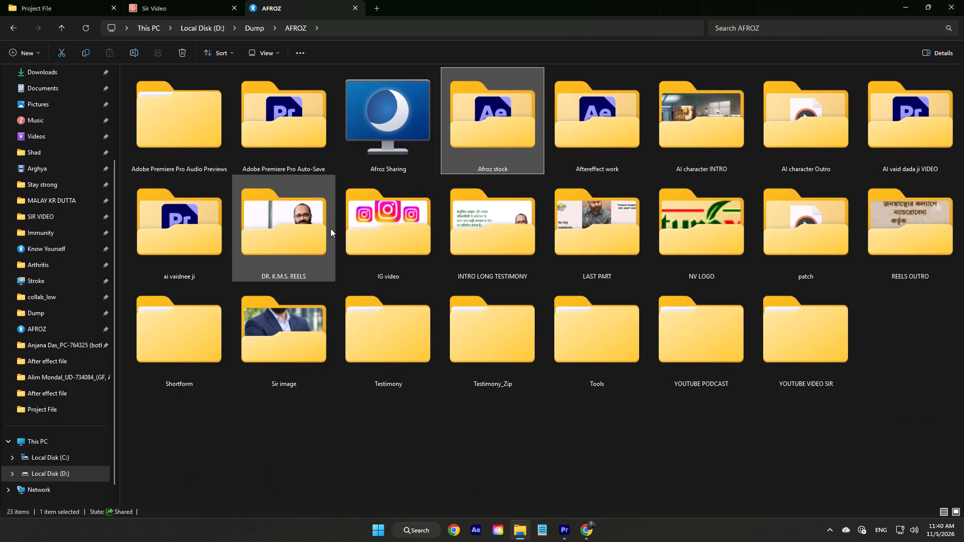
double_click(301, 225)
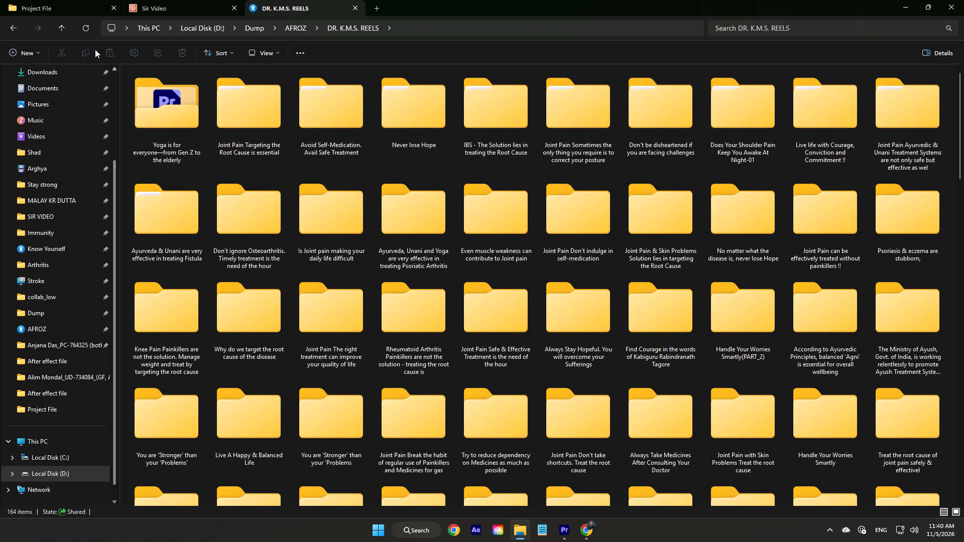
left_click(59, 29)
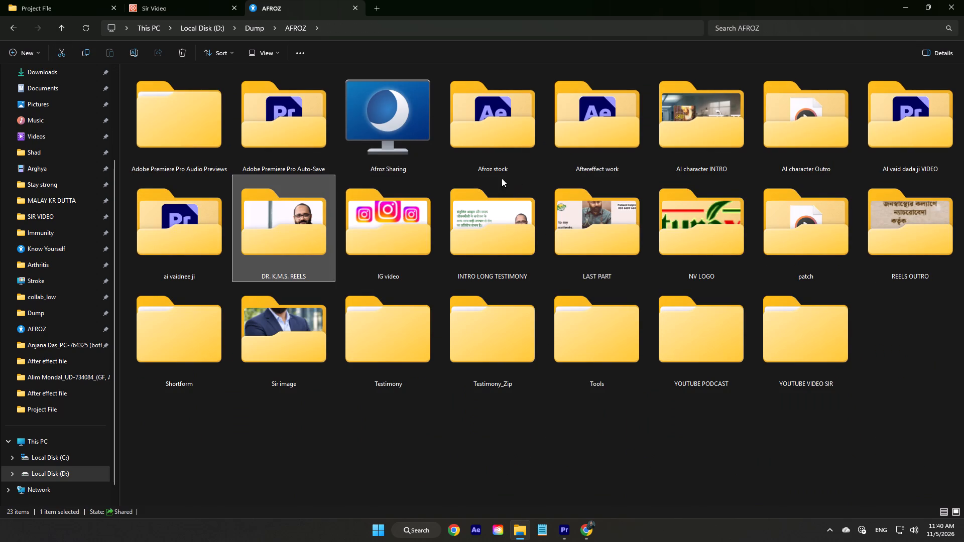
Search the Afroz stock folder again for items starting with "s" to find the missing subfolder, and go back up to AFROZ.
double_click(497, 160)
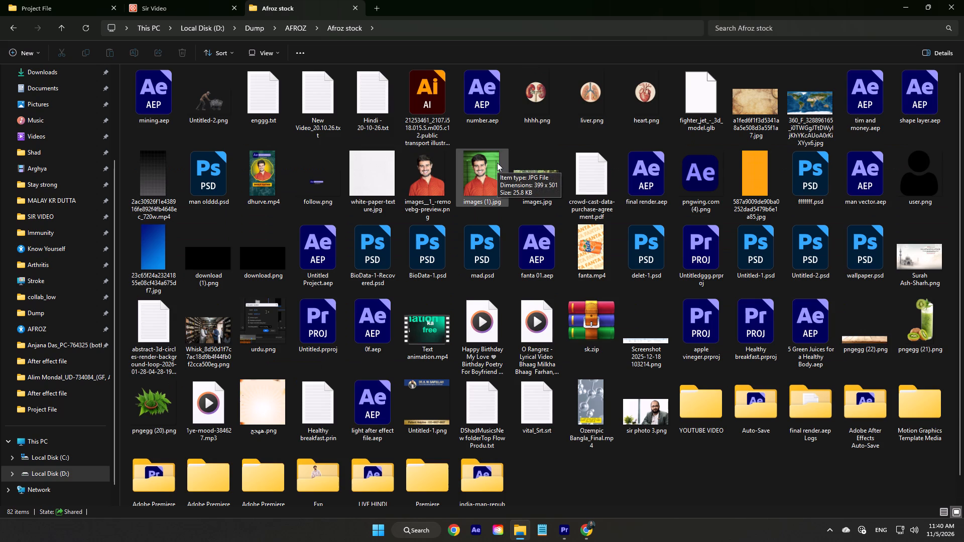
scroll(480, 192, "down", 4)
scroll(478, 192, "up", 3)
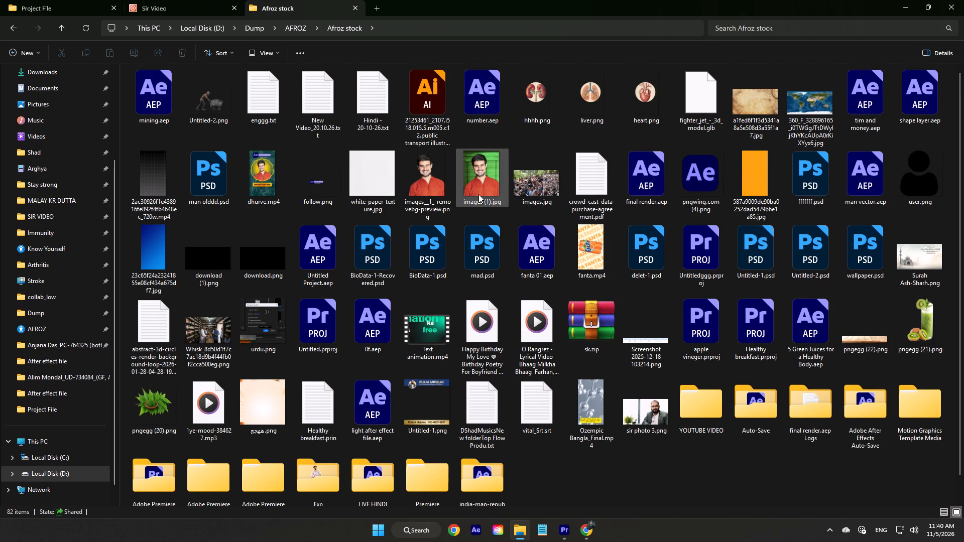
key("s")
key("s")
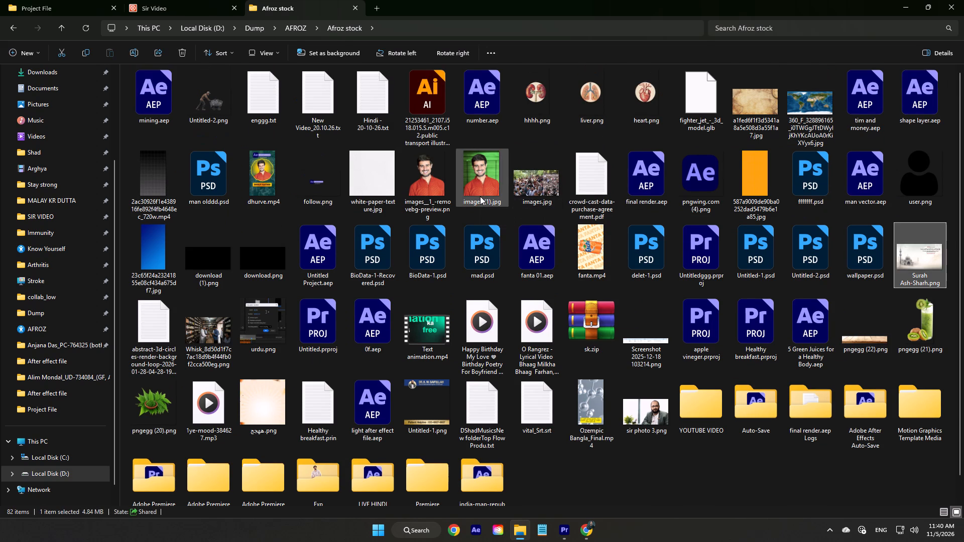
type("ss")
type("ss")
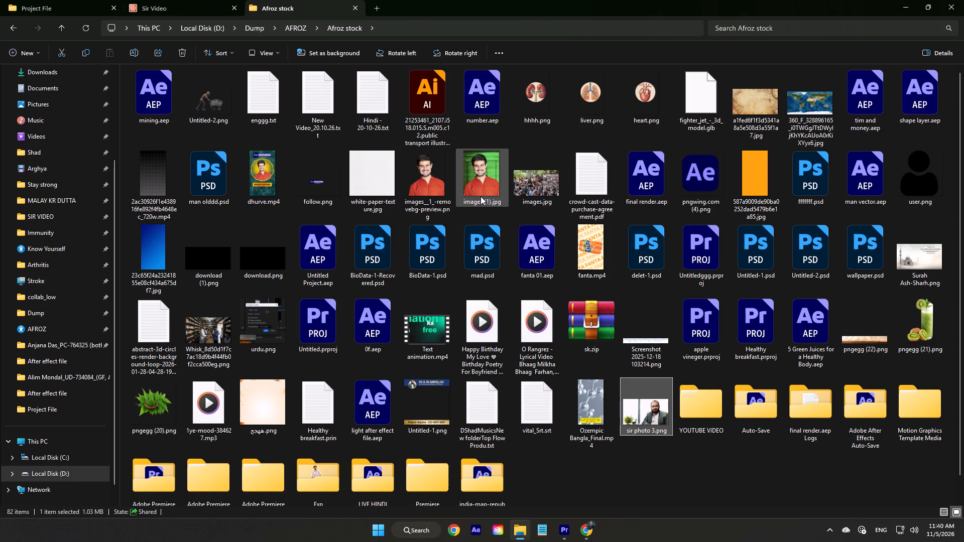
left_click(56, 31)
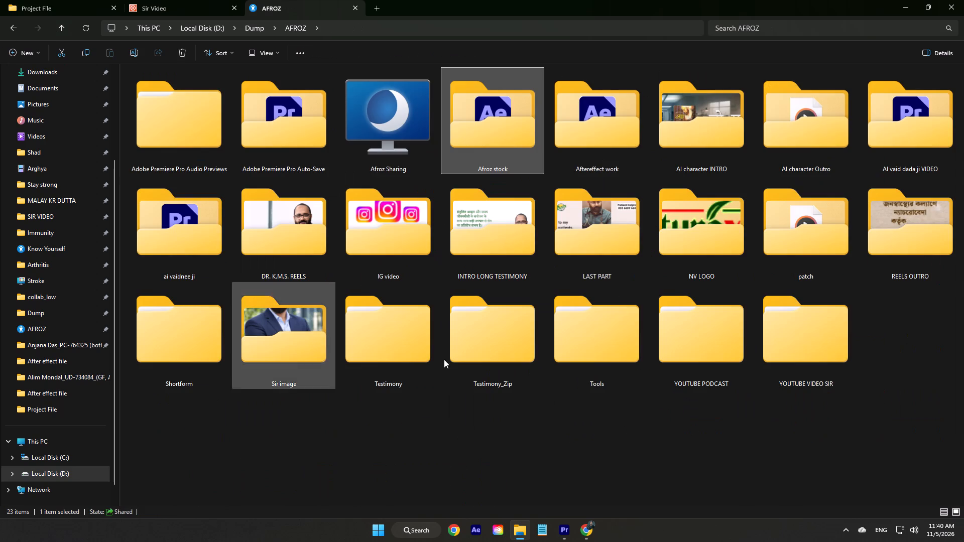
left_click(503, 432)
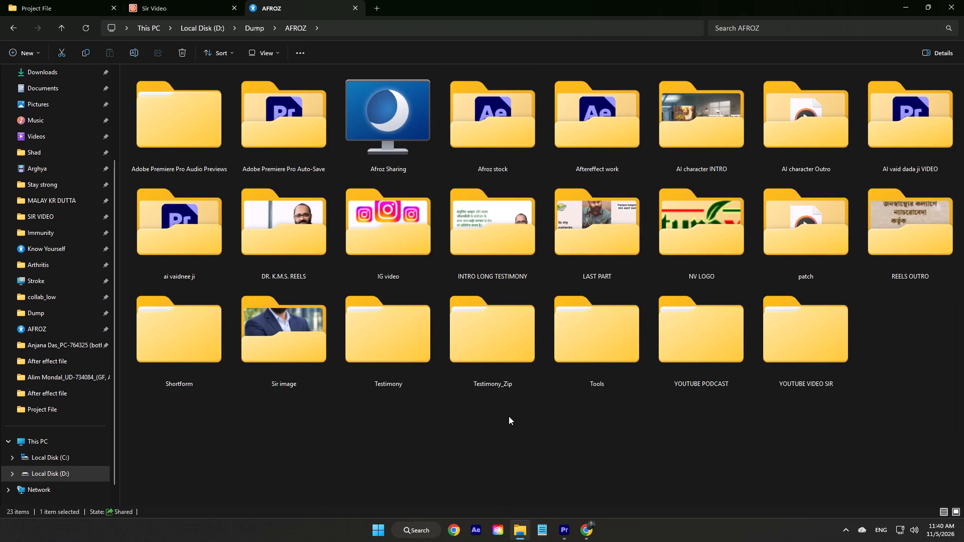
Return to Premiere, open the Locate File window for the quran-1080p clip and start a search in the AFROZ folder.
left_click(559, 540)
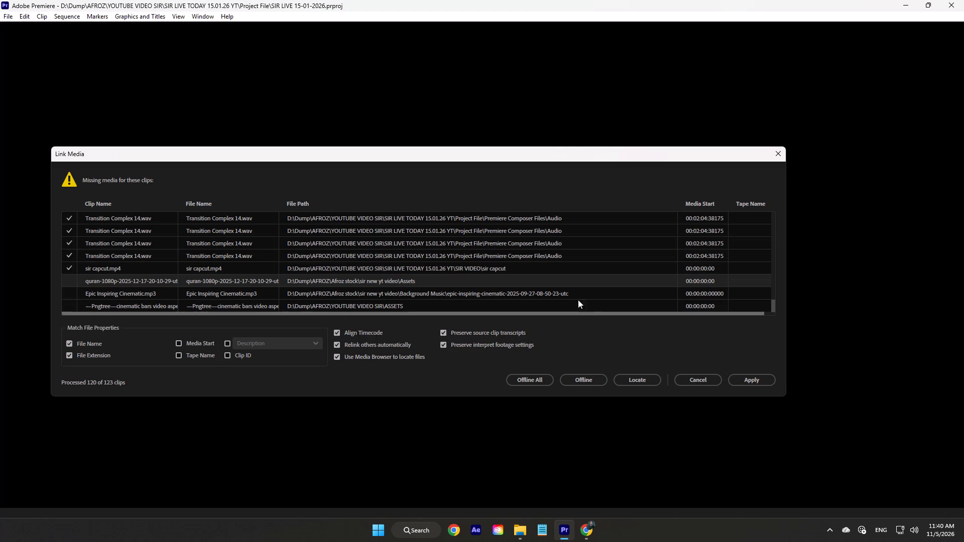
left_click(644, 380)
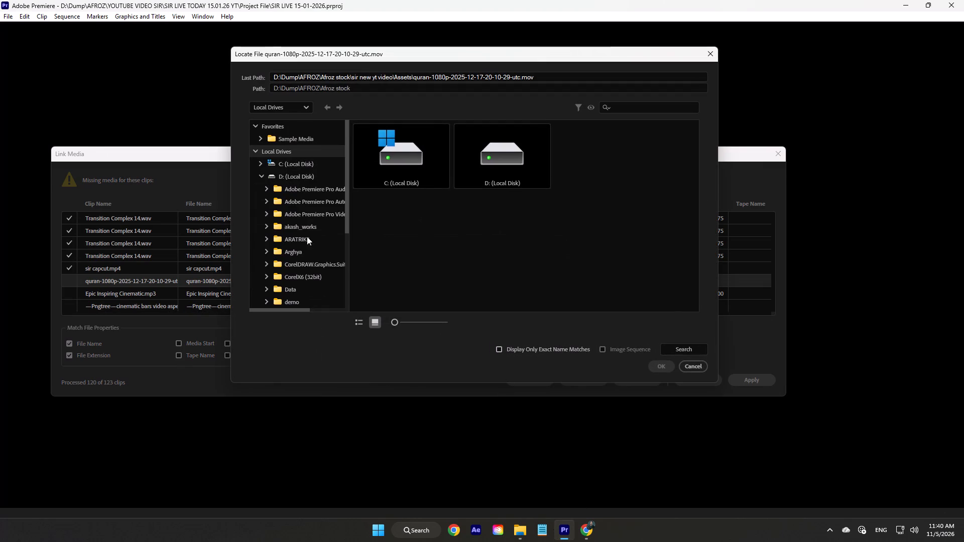
scroll(312, 223, "down", 7)
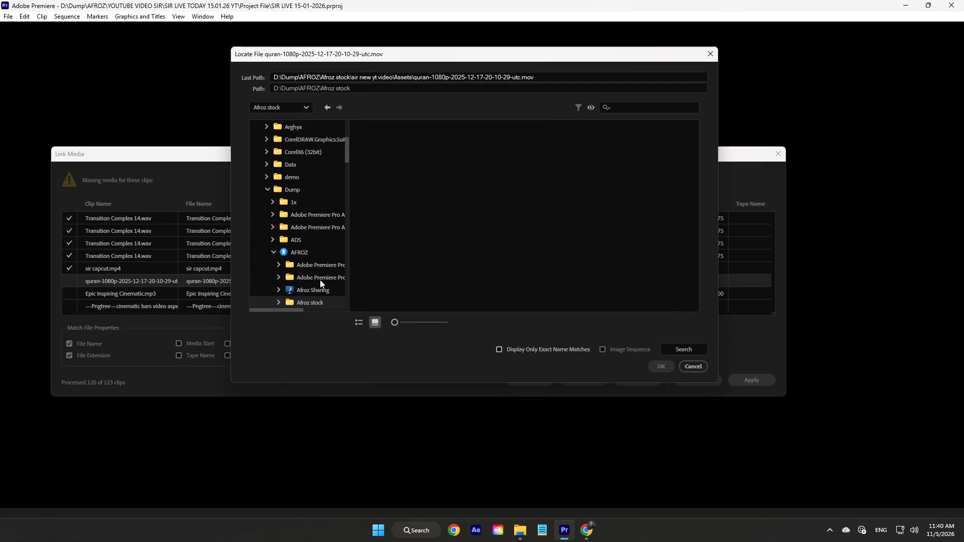
left_click(310, 255)
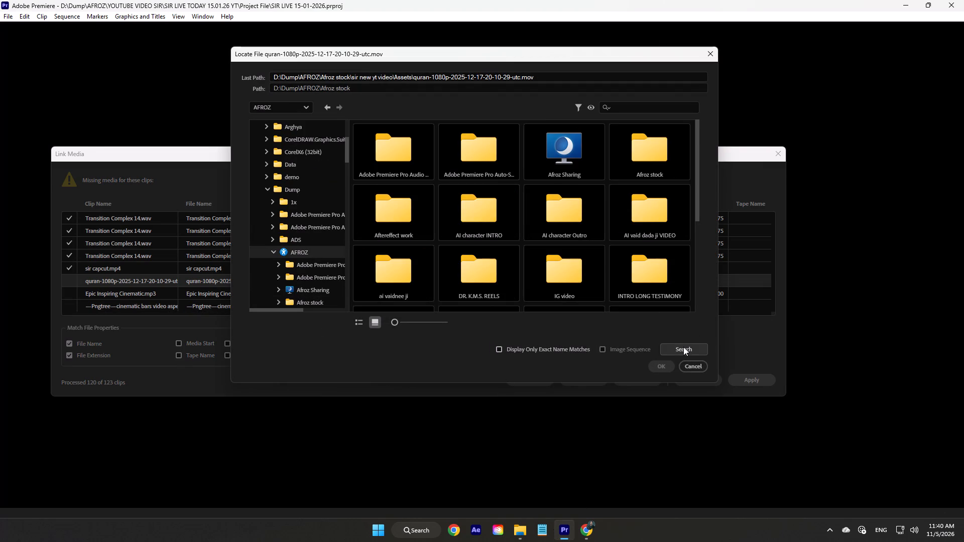
left_click(683, 347)
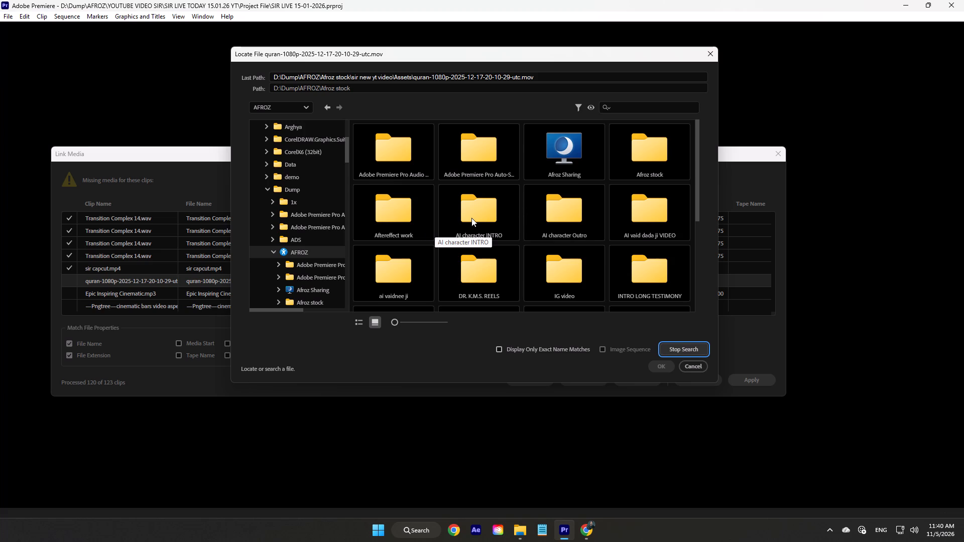
Open the Afroz stock folder in the Locate File browser and stop the running search.
scroll(472, 217, "down", 8)
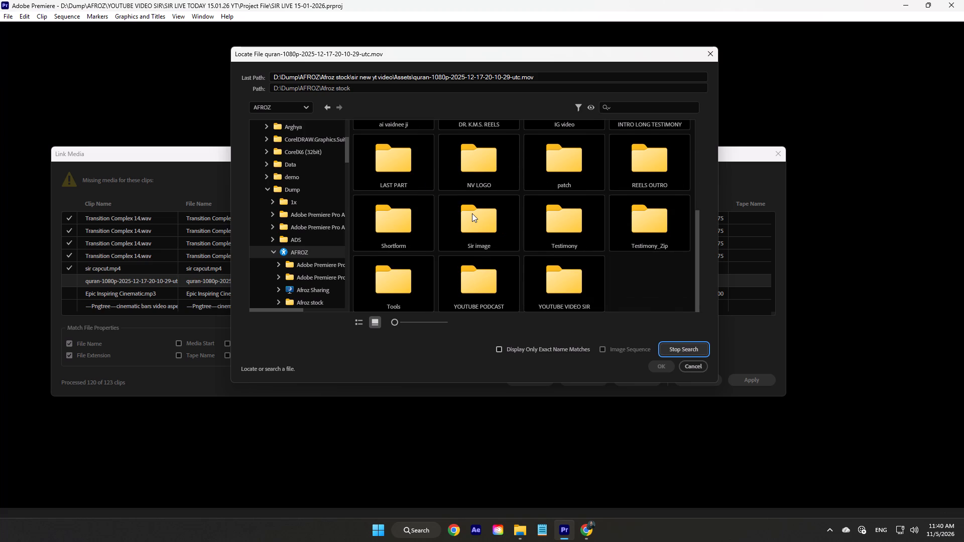
scroll(471, 212, "up", 10)
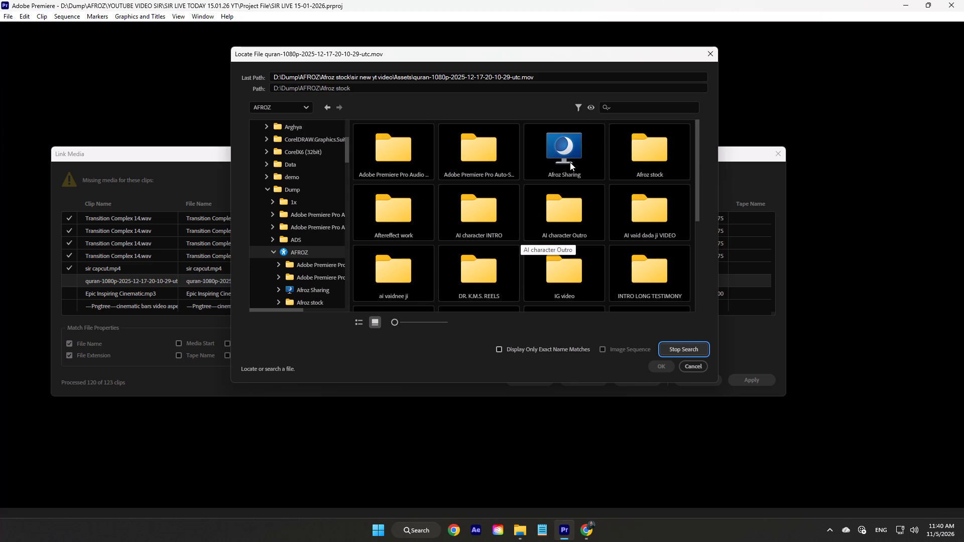
left_click(622, 164)
left_click(629, 163)
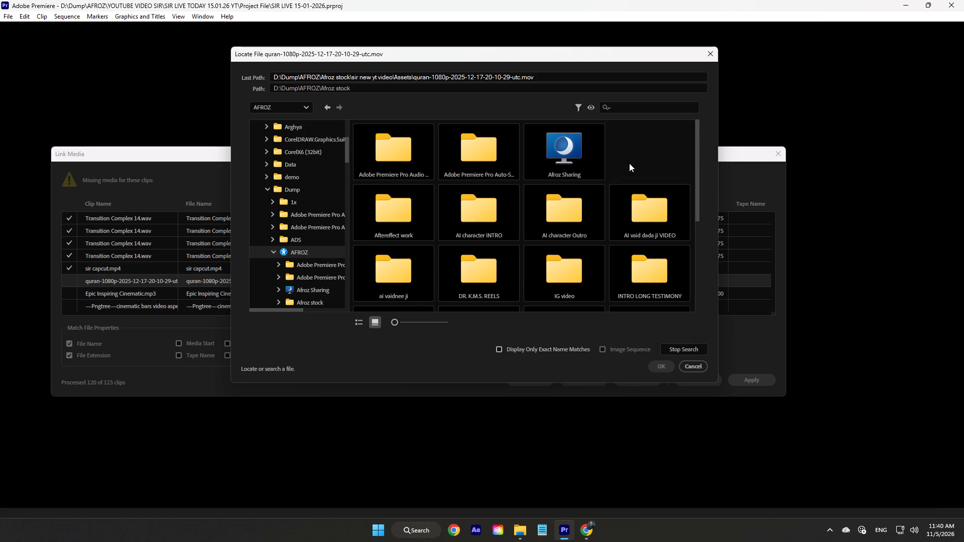
left_click(629, 163)
left_click(673, 347)
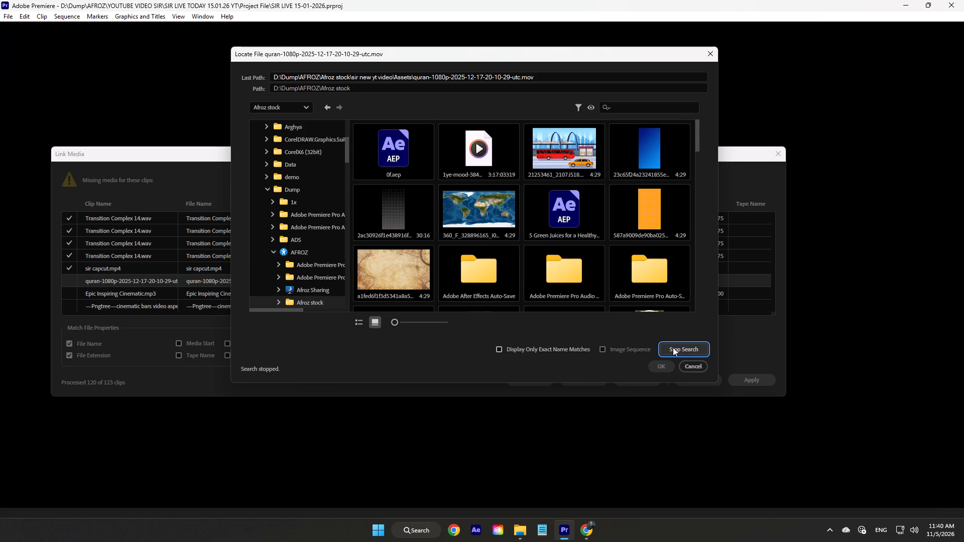
Browse the Locate File window for the quran-1080p clip from the local drives through Dump to the AFROZ folder.
left_click(324, 108)
left_click_drag(425, 56, 55, 358)
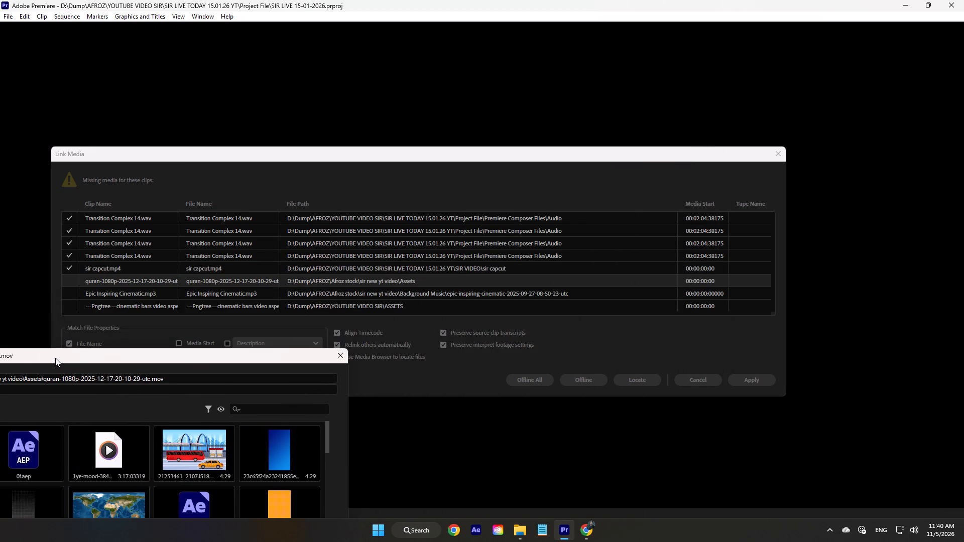
left_click_drag(55, 358, 56, 357)
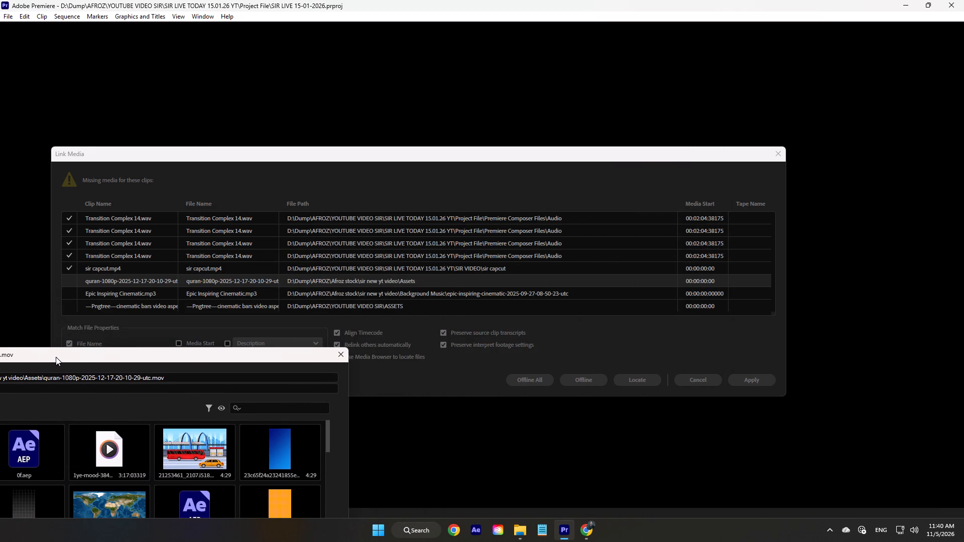
left_click_drag(56, 357, 375, 127)
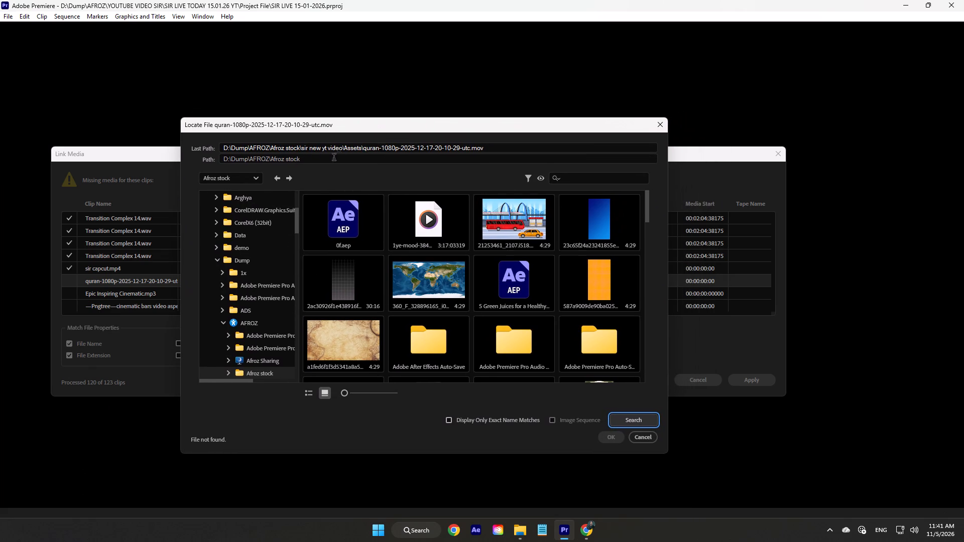
left_click(279, 180)
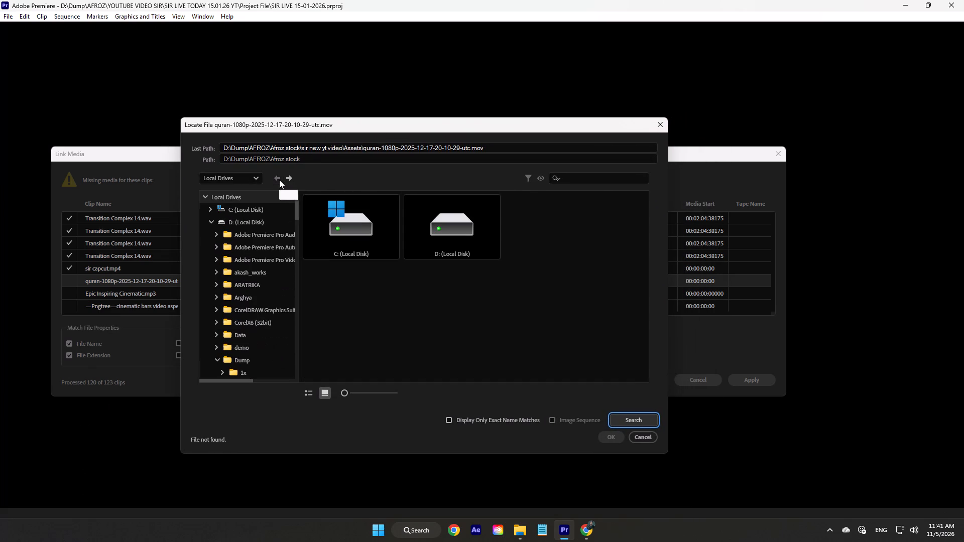
scroll(268, 332, "down", 2)
left_click(257, 358)
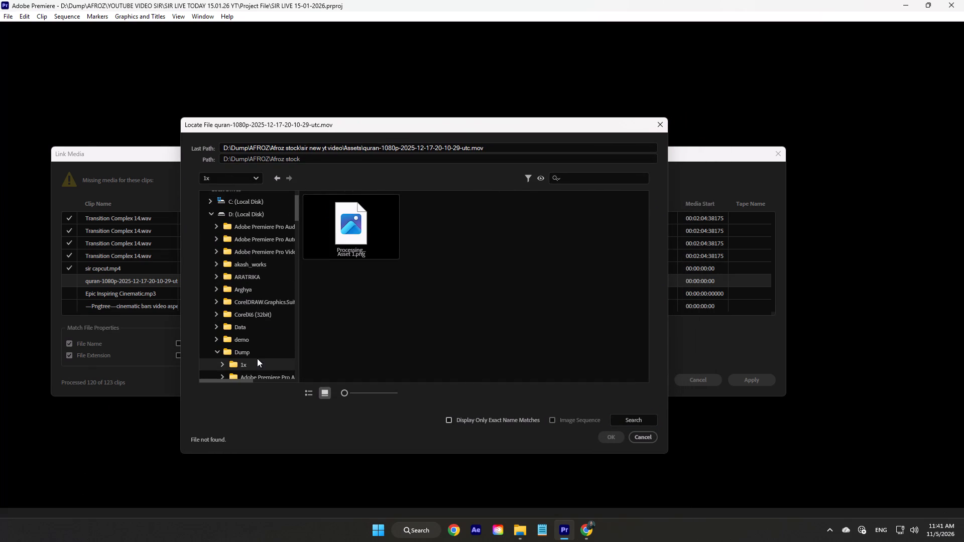
left_click(255, 353)
double_click(454, 291)
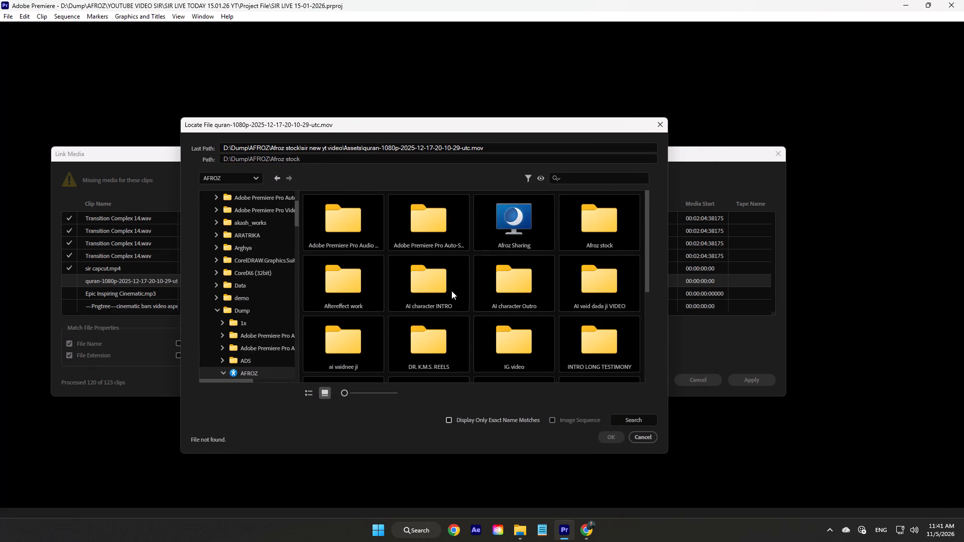
scroll(451, 291, "down", 4)
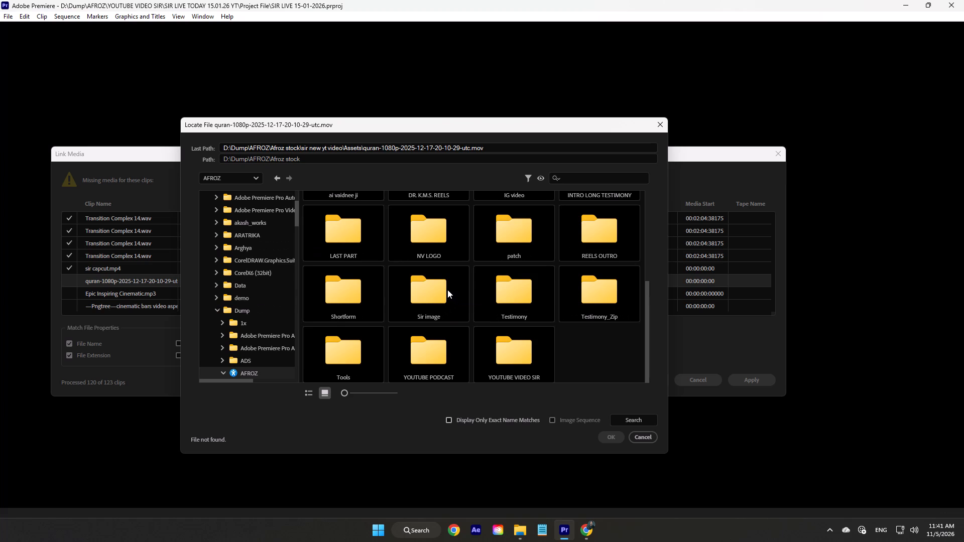
scroll(447, 290, "up", 2)
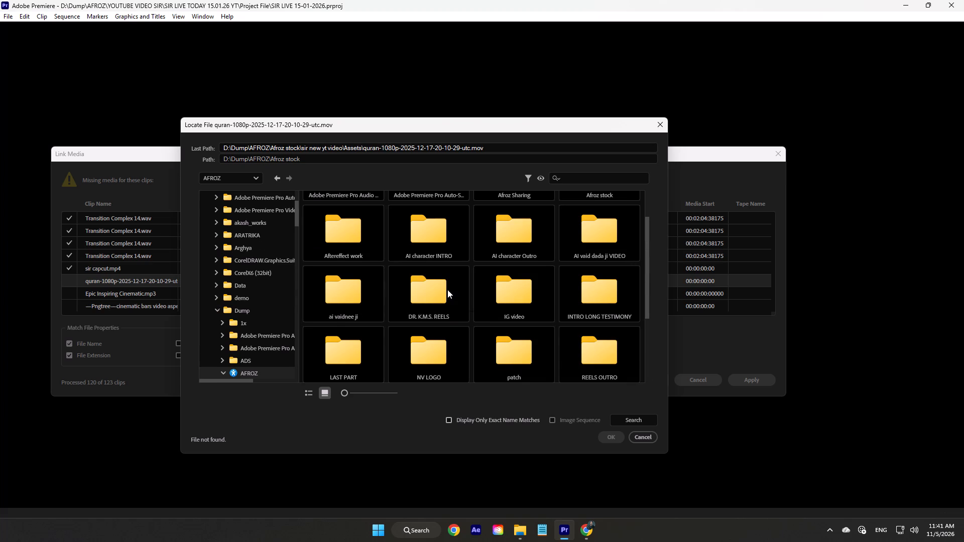
Search the AFROZ folder for the quran-1080p clip, look over its subfolders meanwhile, and close the Locate File window.
left_click(637, 419)
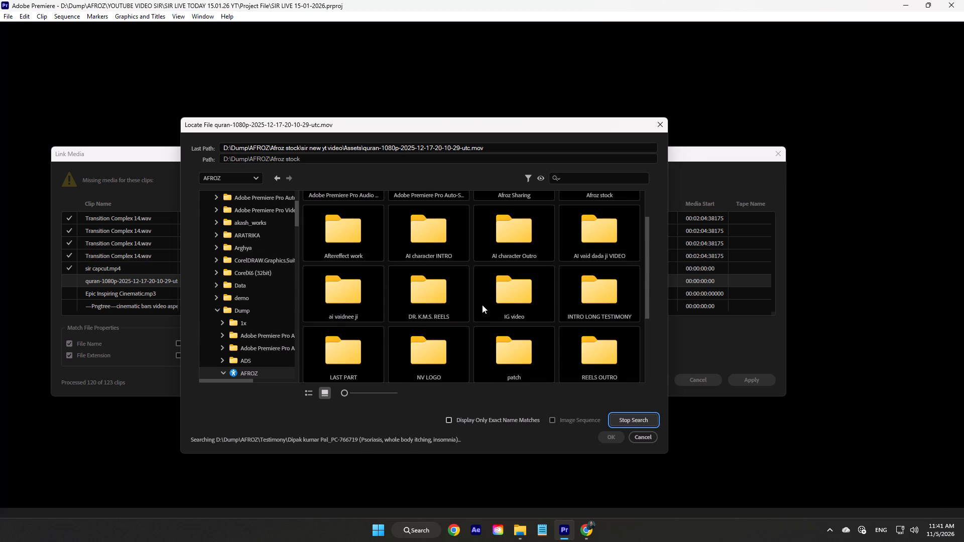
scroll(428, 298, "down", 8)
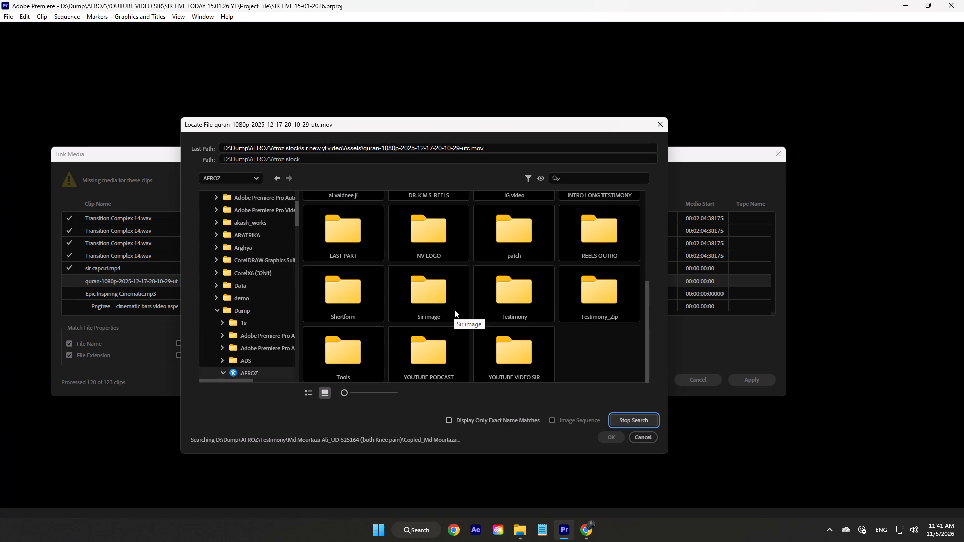
scroll(454, 309, "up", 12)
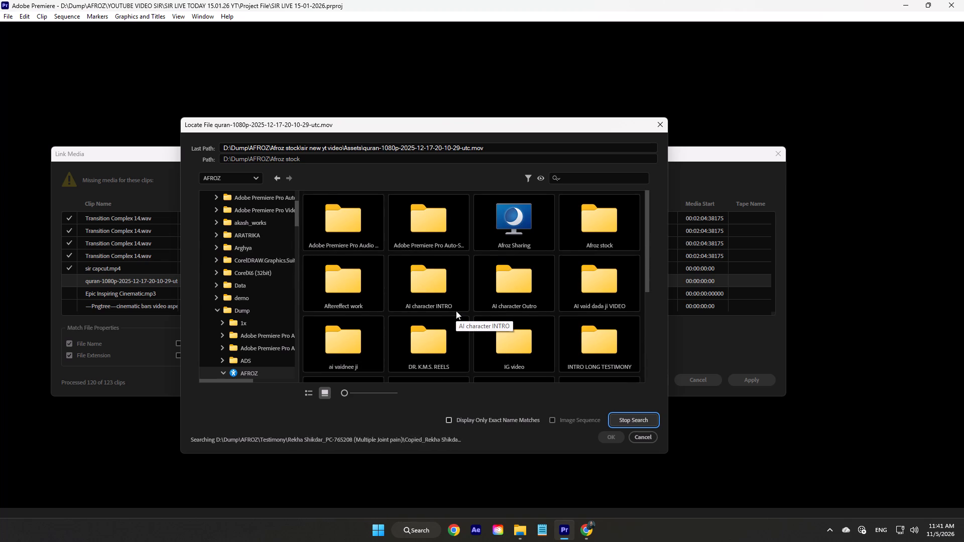
scroll(456, 311, "down", 7)
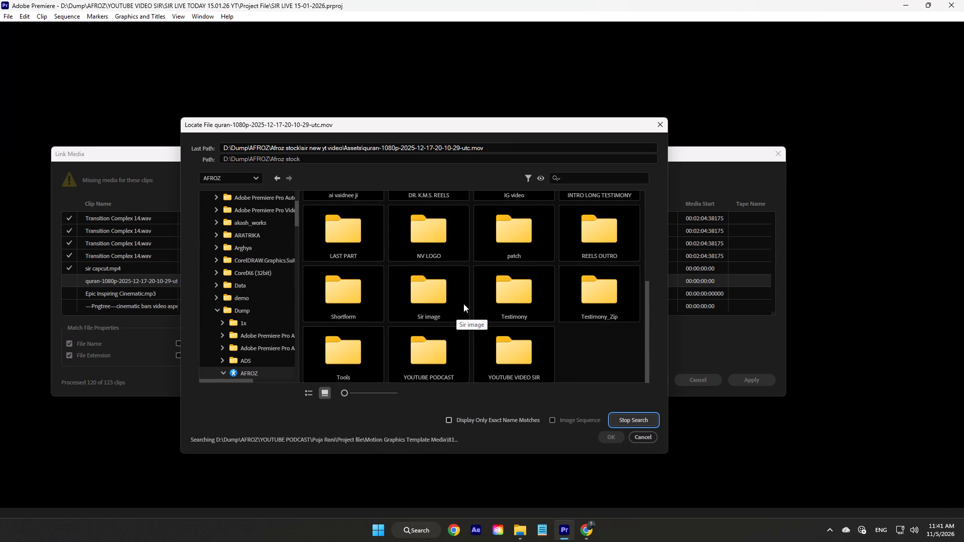
left_click(663, 125)
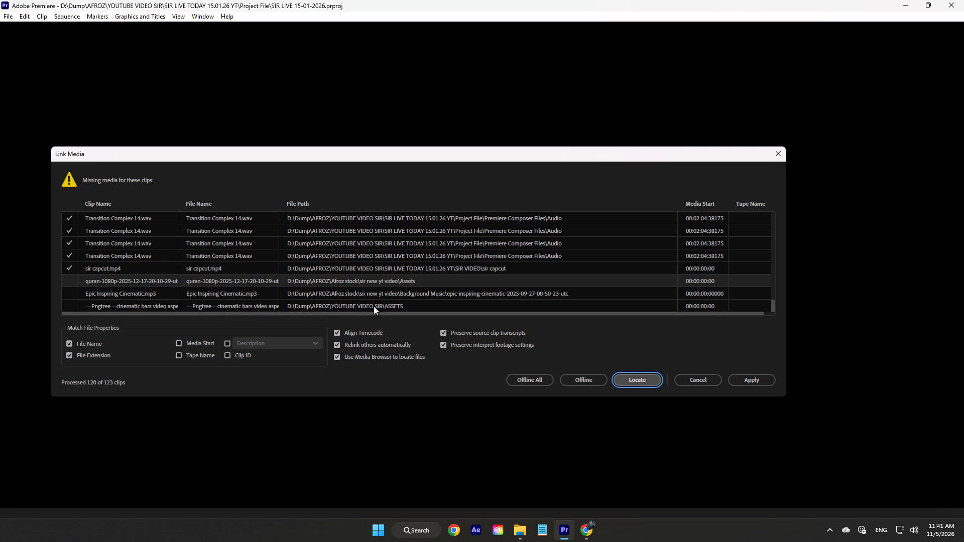
Open the Locate File window for the Pngtree cinematic bars PNG and search the AFROZ folder for it.
left_click(399, 311)
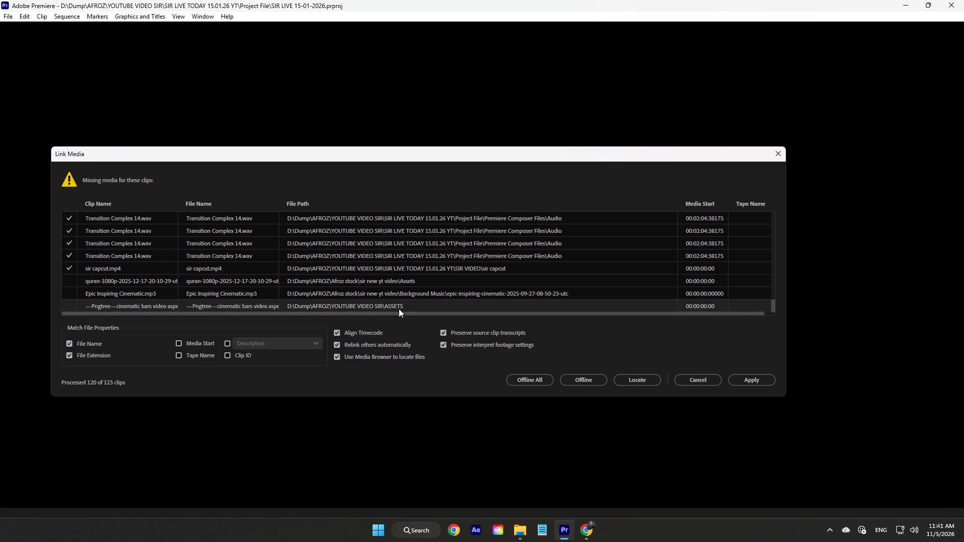
left_click(401, 306)
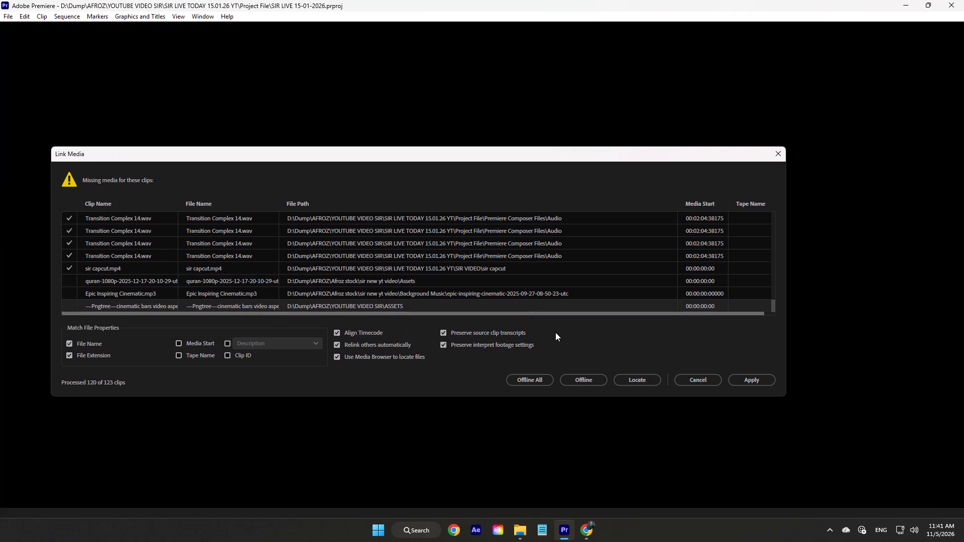
left_click(631, 375)
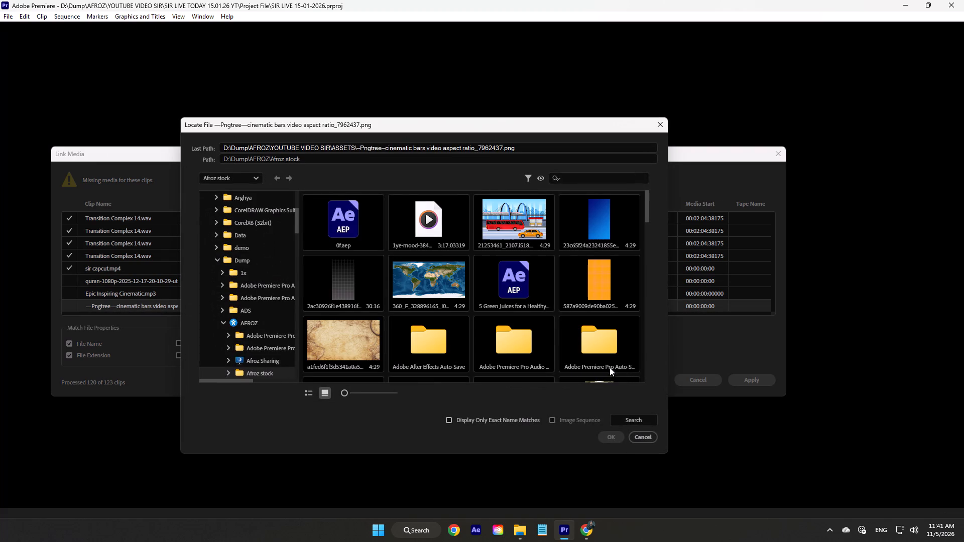
left_click(631, 414)
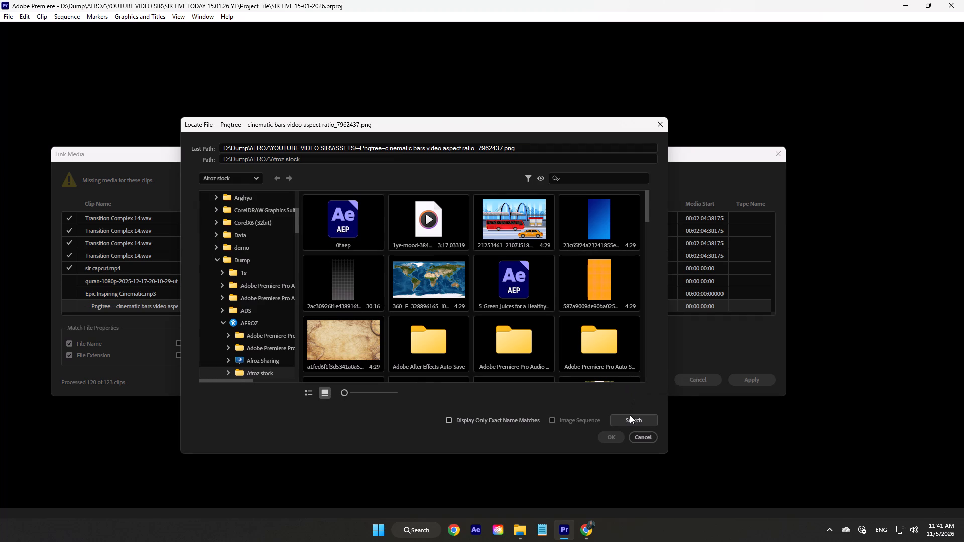
left_click(258, 318)
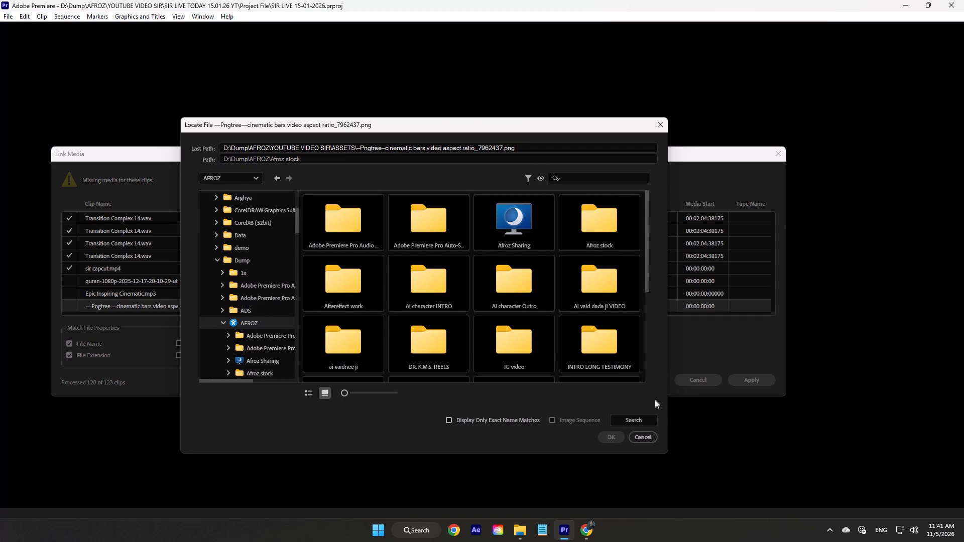
left_click(642, 417)
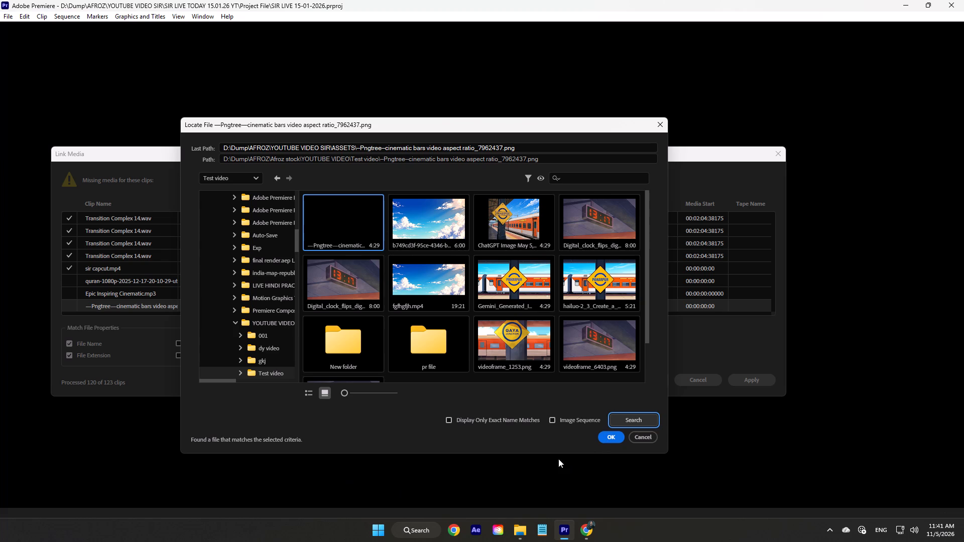
In File Explorer, open Afroz stock > YOUTUBE VIDEO > Test video and copy the Pngtree cinematic bars PNG.
left_click(515, 537)
double_click(363, 133)
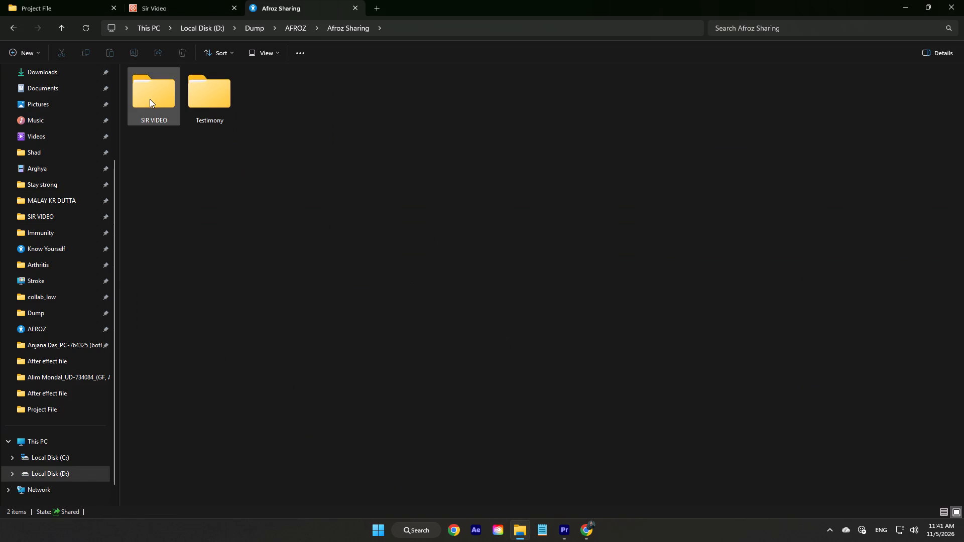
left_click(61, 27)
double_click(369, 135)
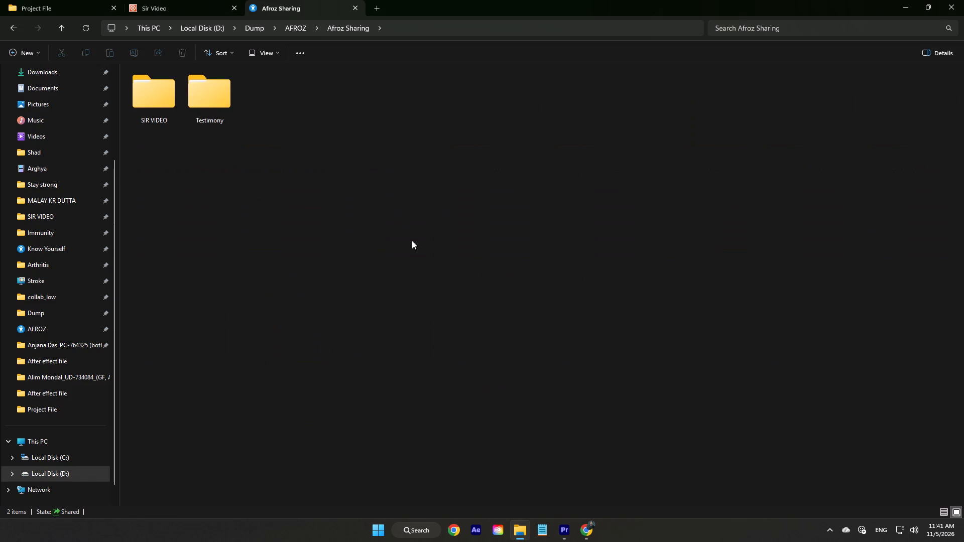
left_click(286, 28)
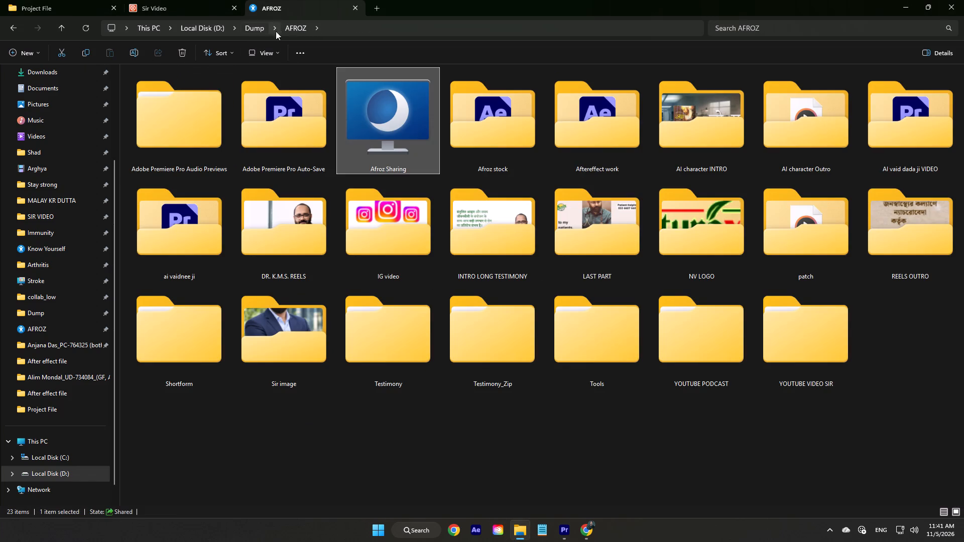
double_click(453, 146)
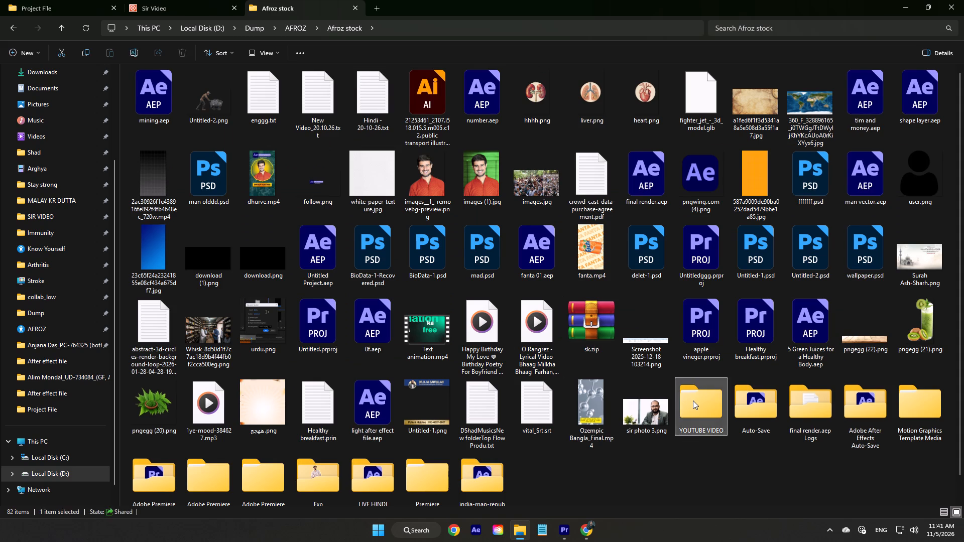
double_click(693, 400)
left_click(132, 106)
left_click(132, 106)
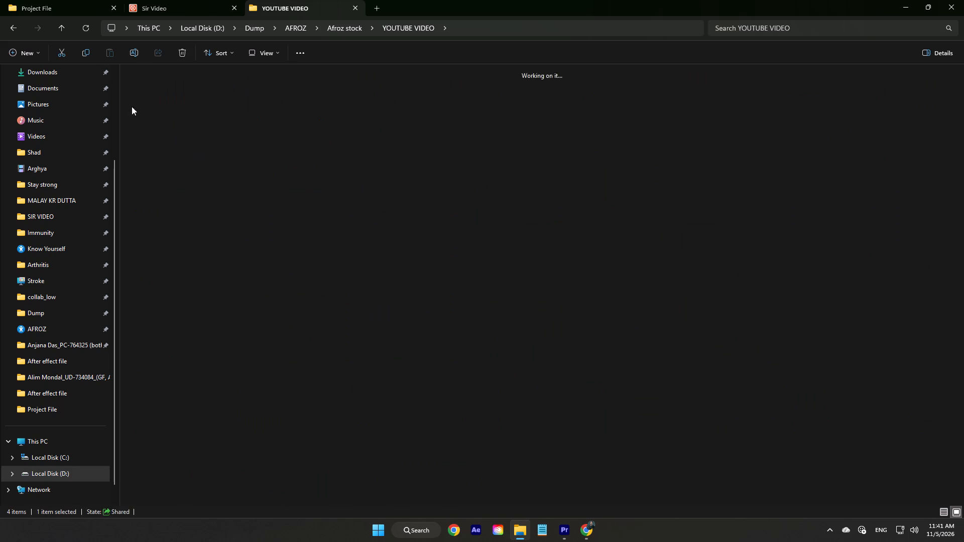
right_click(645, 111)
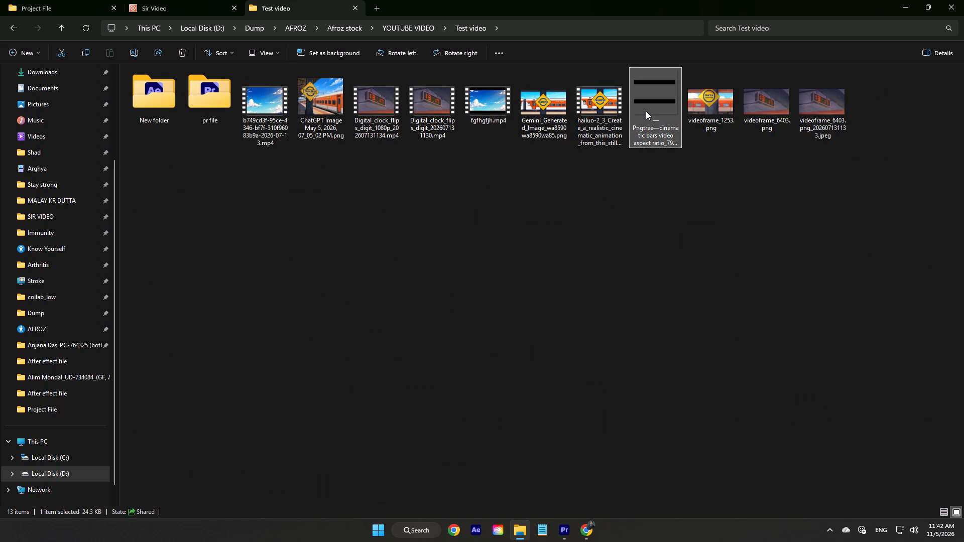
left_click(699, 31)
Paste the Pngtree PNG into the ASSETS folder of SIR LIVE TODAY 15.01.26 YT.
left_click(62, 0)
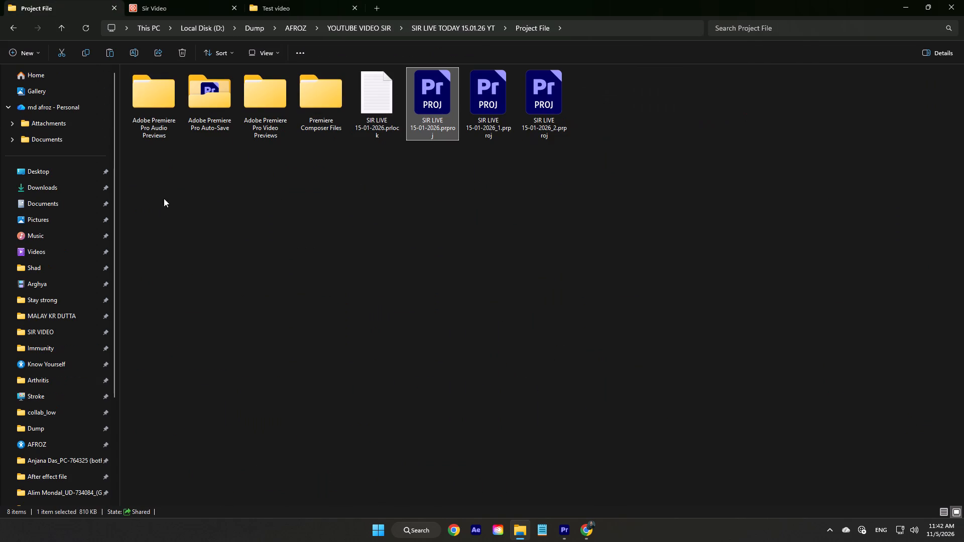
left_click(66, 29)
left_click(178, 107)
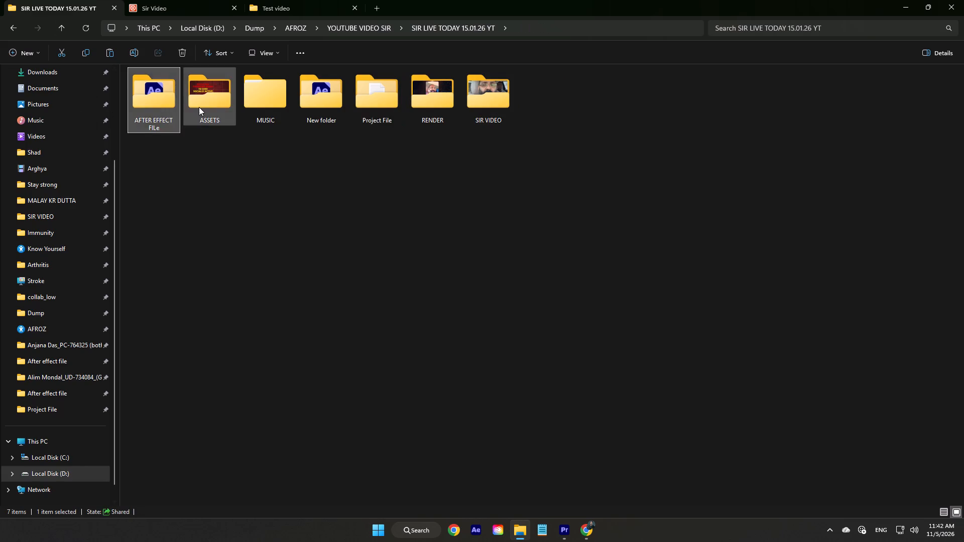
double_click(199, 107)
scroll(666, 229, "down", 7)
right_click(723, 483)
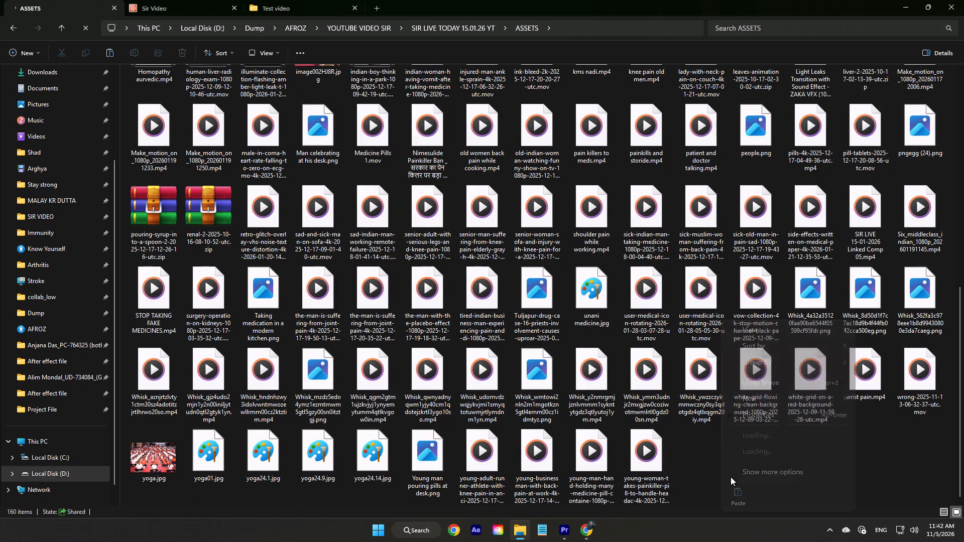
left_click(735, 492)
left_click(759, 480)
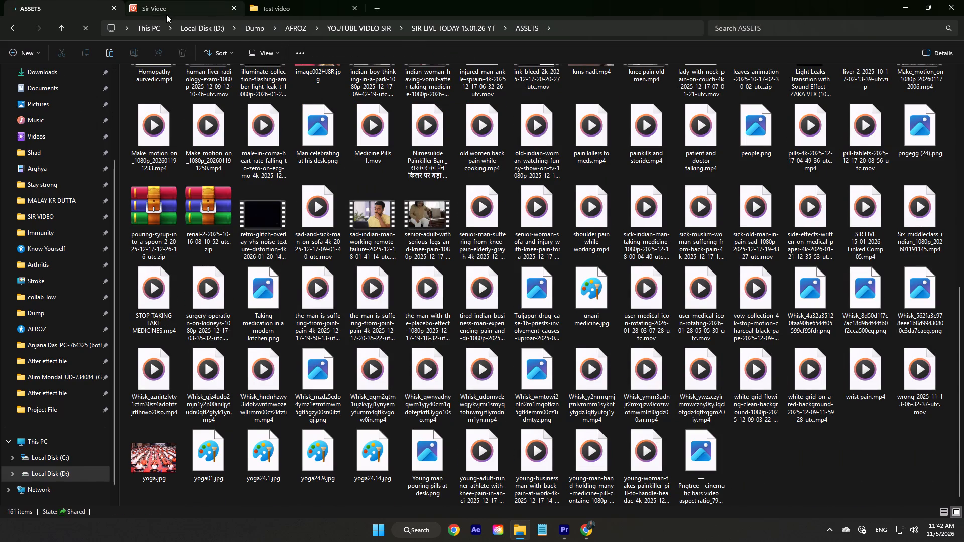
Return to Premiere from the Test video folder and close the Pngtree clip's Locate File window without linking the file.
left_click(166, 14)
left_click(274, 4)
left_click(639, 318)
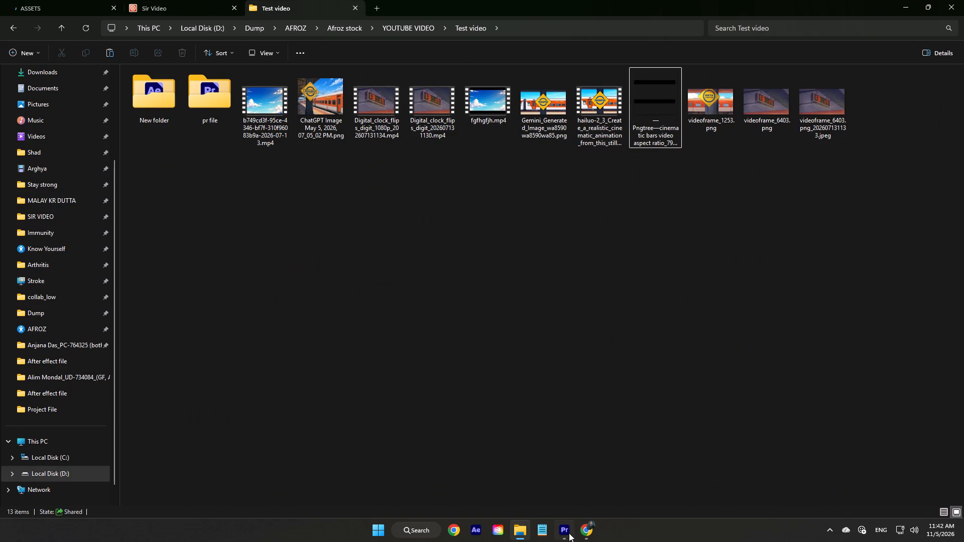
left_click(563, 494)
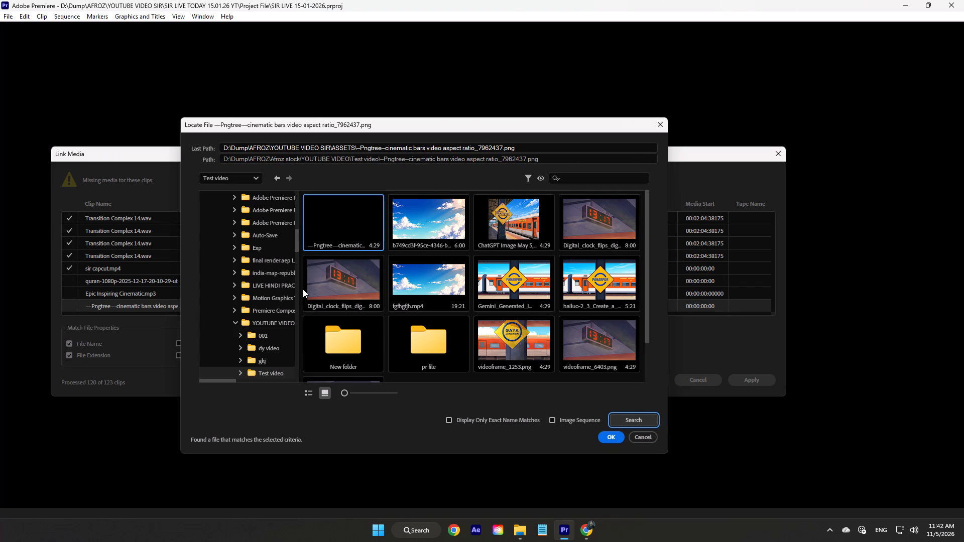
left_click(657, 128)
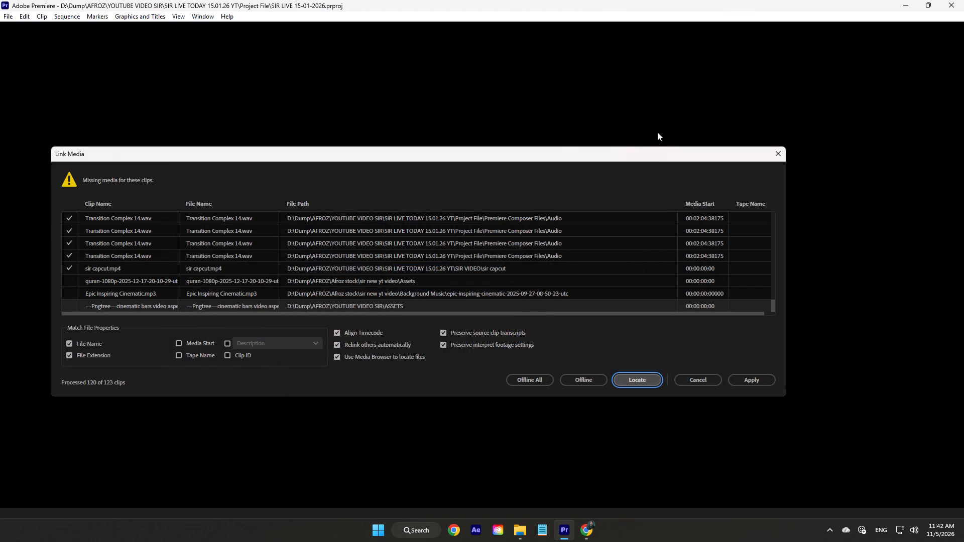
Open the Locate File window for Epic Inspiring Cinematic.mp3 and search the AFROZ folder for it.
scroll(161, 283, "down", 1)
left_click(136, 294)
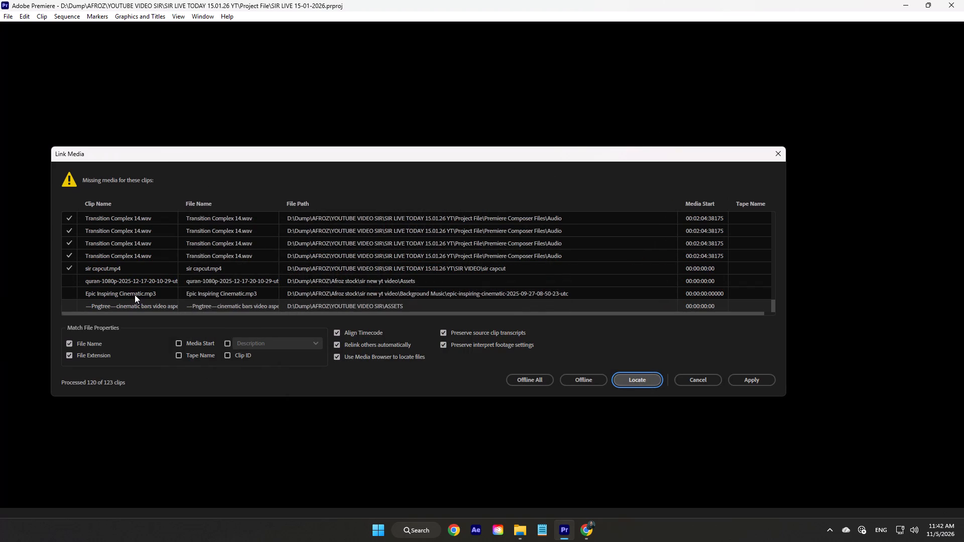
left_click(135, 295)
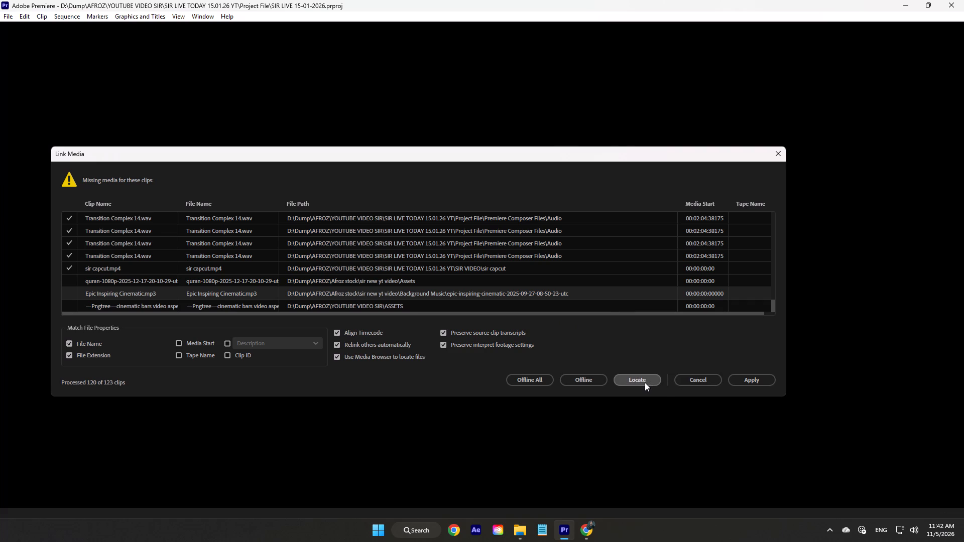
left_click(645, 382)
left_click(250, 325)
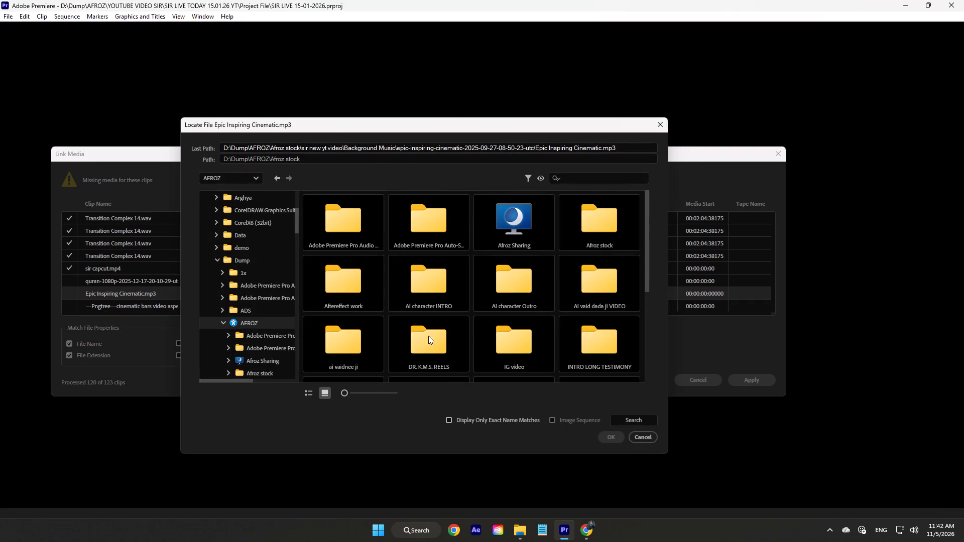
left_click(623, 421)
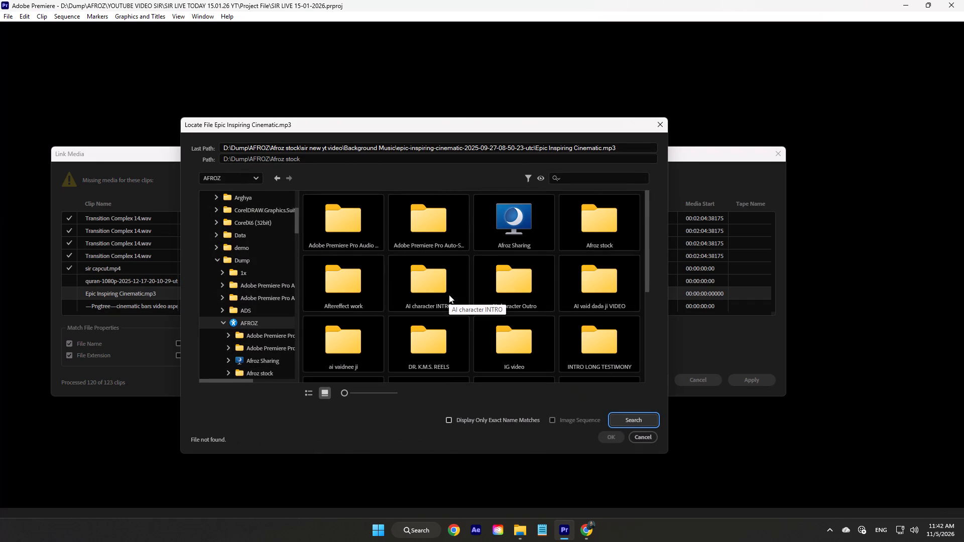
Open the YOUTUBE VIDEO SIR folder inside AFROZ and search it for Epic Inspiring Cinematic.mp3.
scroll(448, 290, "down", 3)
scroll(449, 291, "up", 1)
scroll(449, 291, "down", 8)
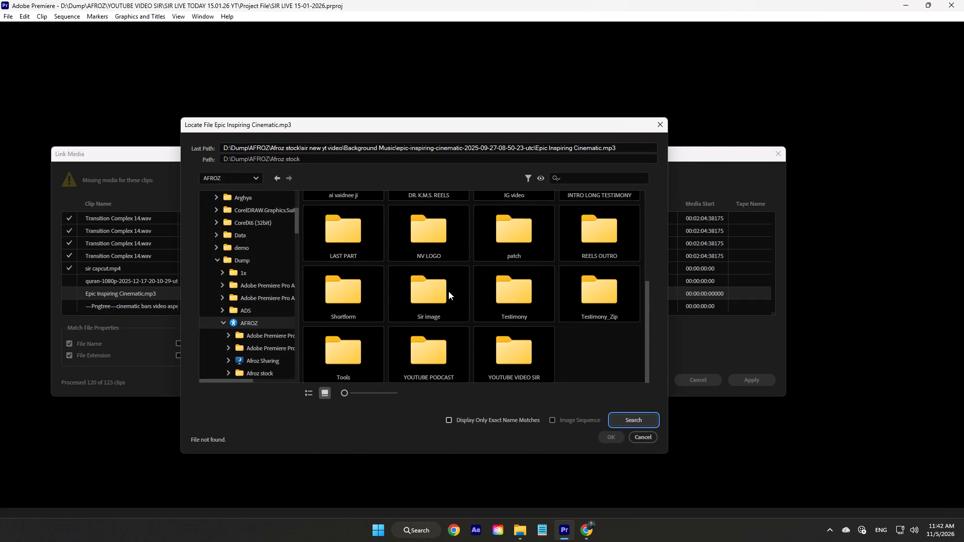
scroll(448, 291, "down", 2)
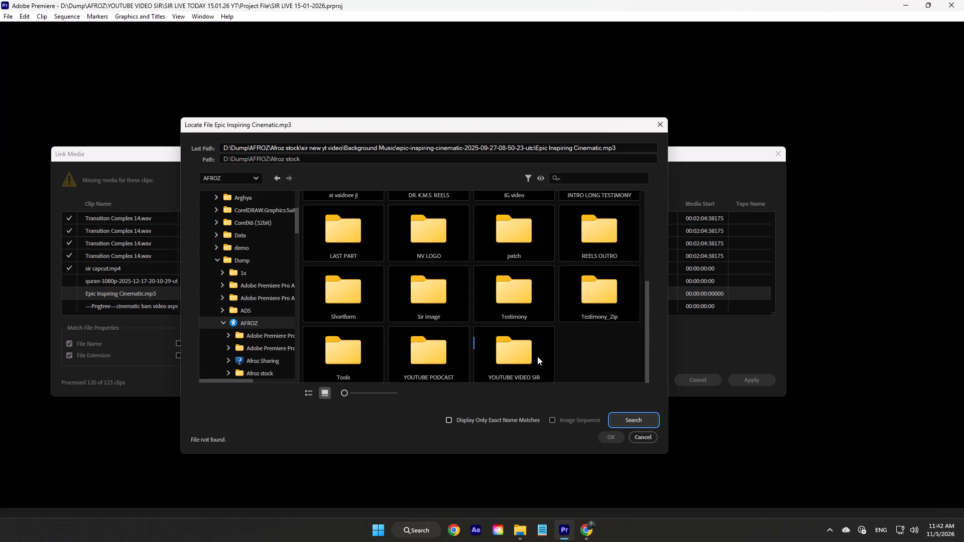
left_click(537, 356)
double_click(532, 356)
left_click(630, 418)
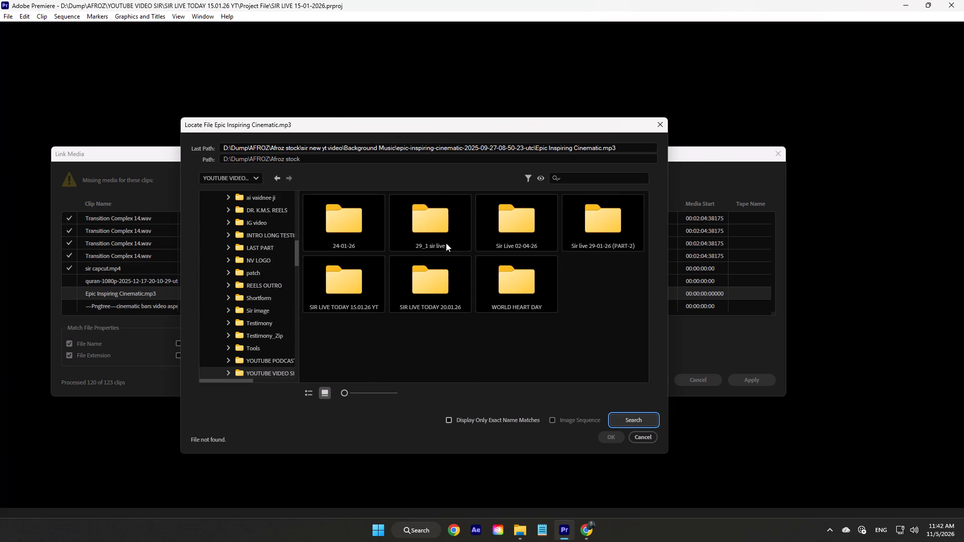
Search the Music folder of Sir live 29-01-26 (PART-2) and the SIR LIVE TODAY 15.01.26 YT folder for the MP3.
double_click(610, 231)
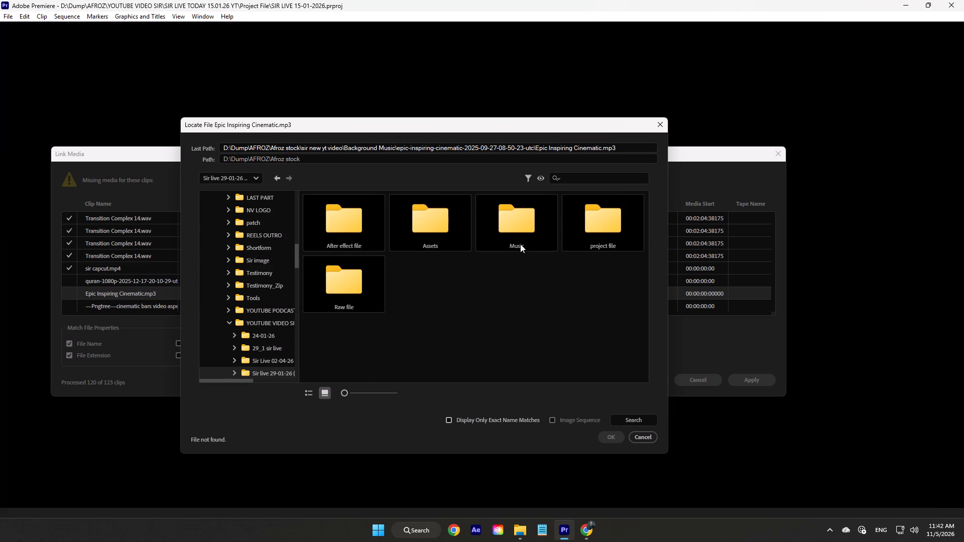
double_click(527, 240)
left_click(626, 420)
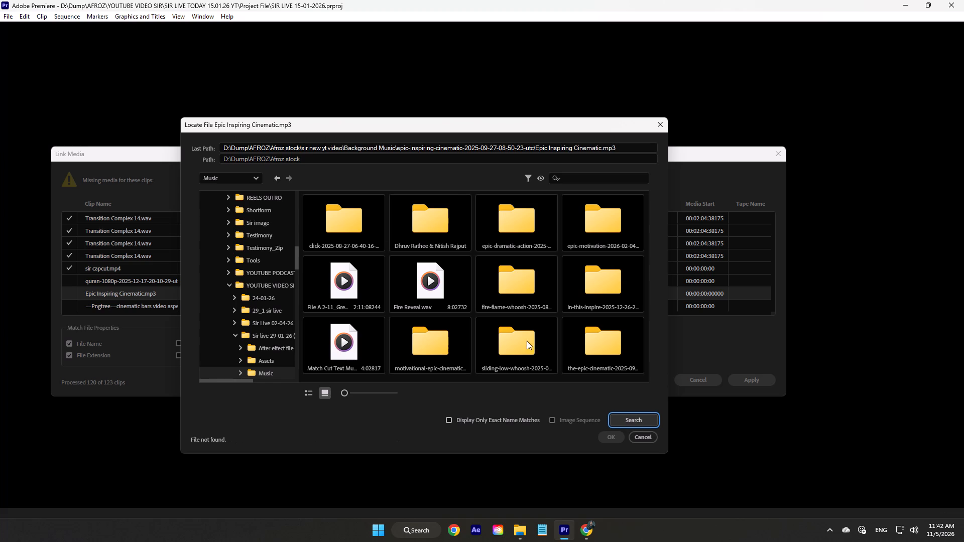
left_click(279, 177)
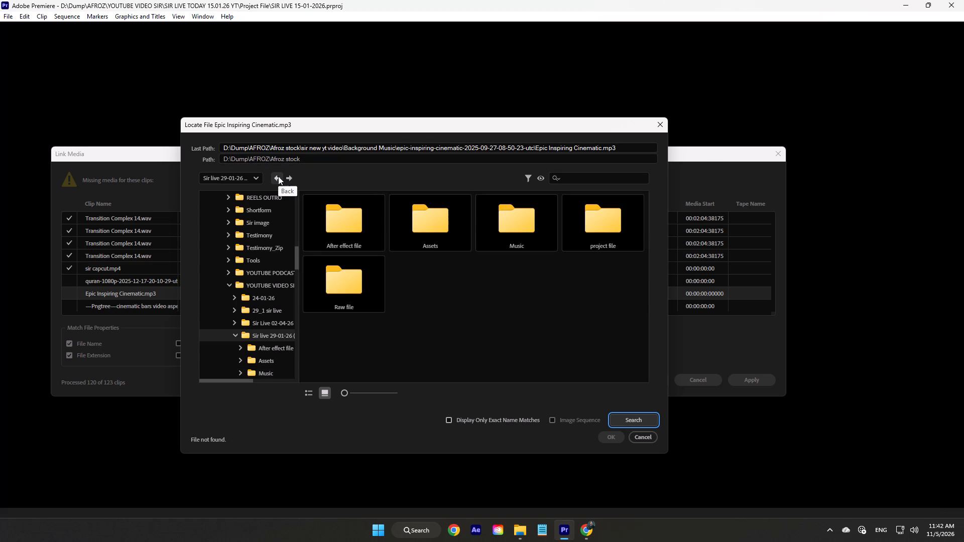
left_click(278, 176)
double_click(352, 284)
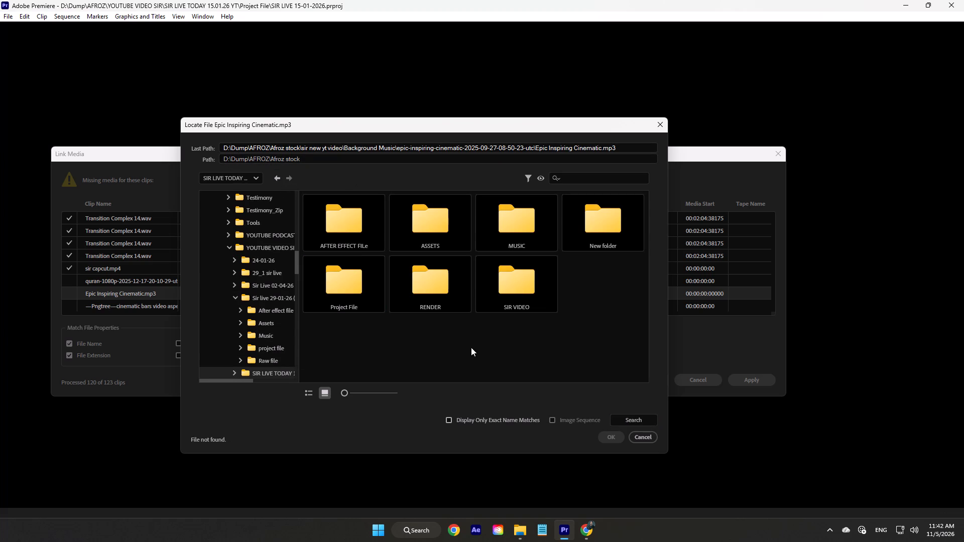
left_click(653, 424)
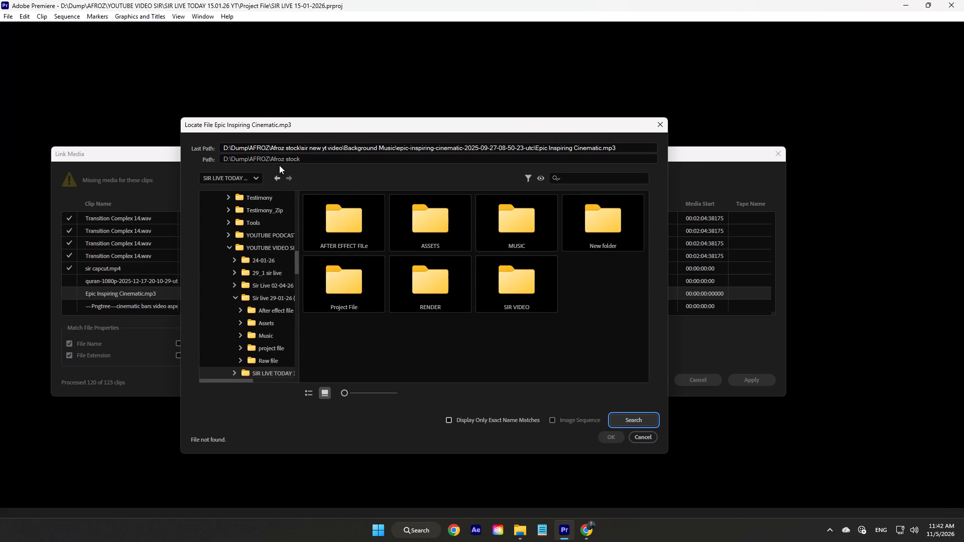
Return to AFROZ, search YOUTUBE VIDEO SIR for the MP3 once more, and close the Locate File window without linking.
left_click(279, 185)
left_click(275, 177)
left_click(275, 177)
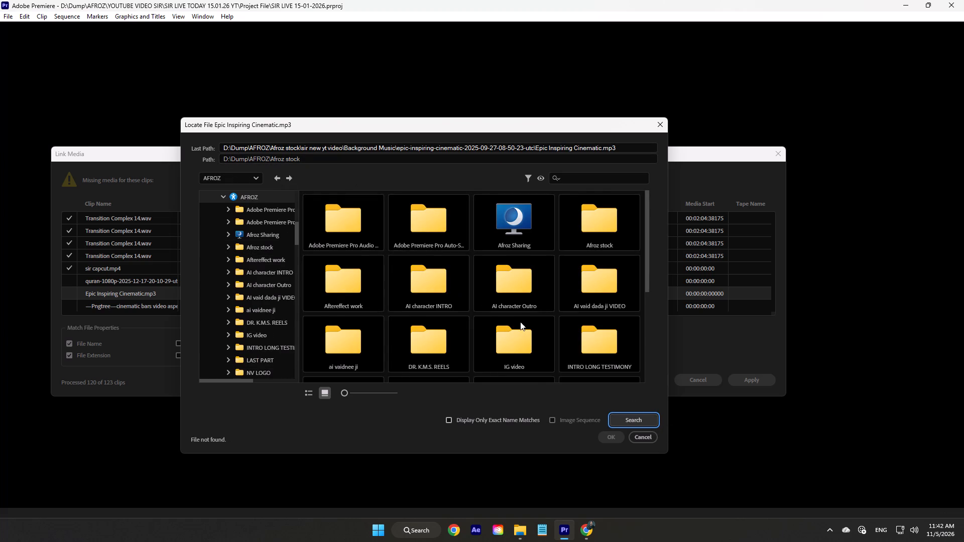
scroll(519, 317, "down", 5)
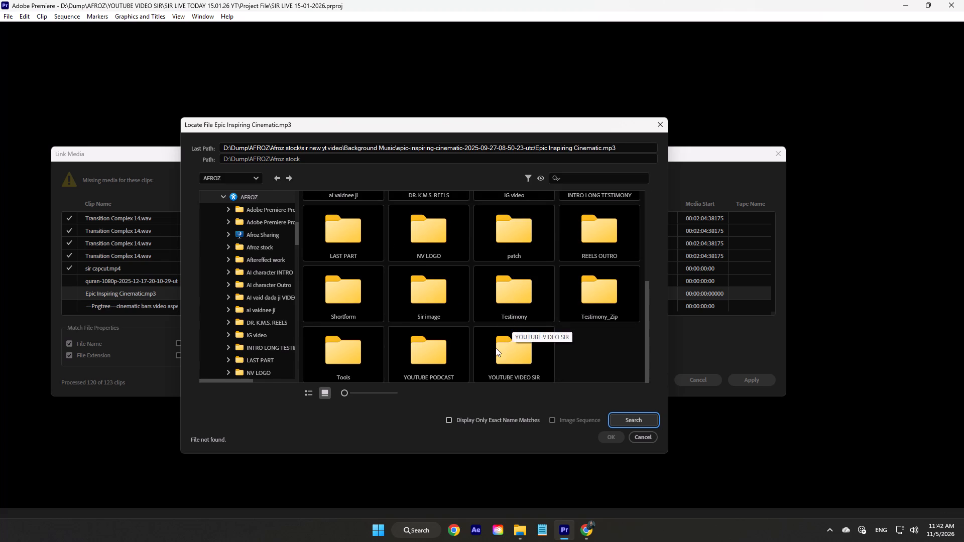
double_click(498, 352)
left_click(631, 419)
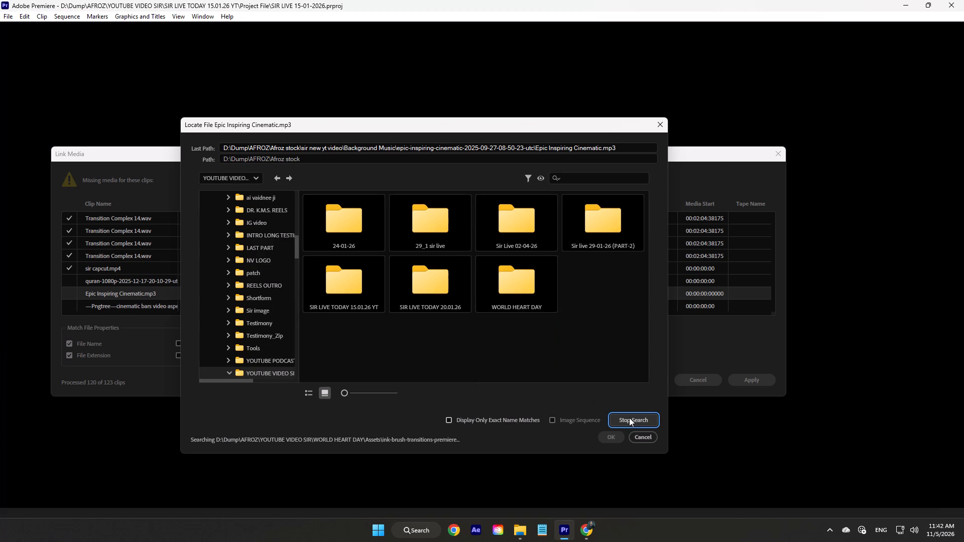
left_click(652, 126)
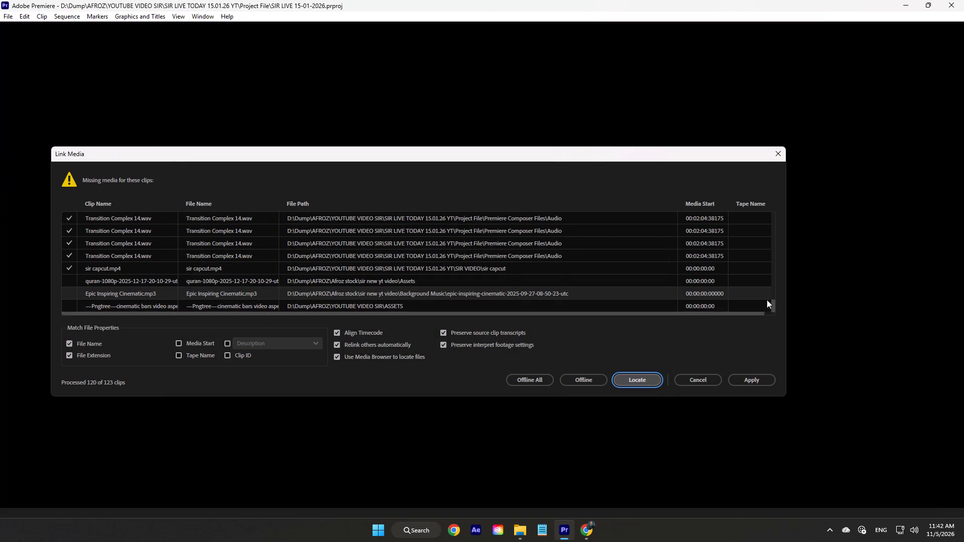
Dismiss the Link Media window and close Premiere.
left_click(780, 153)
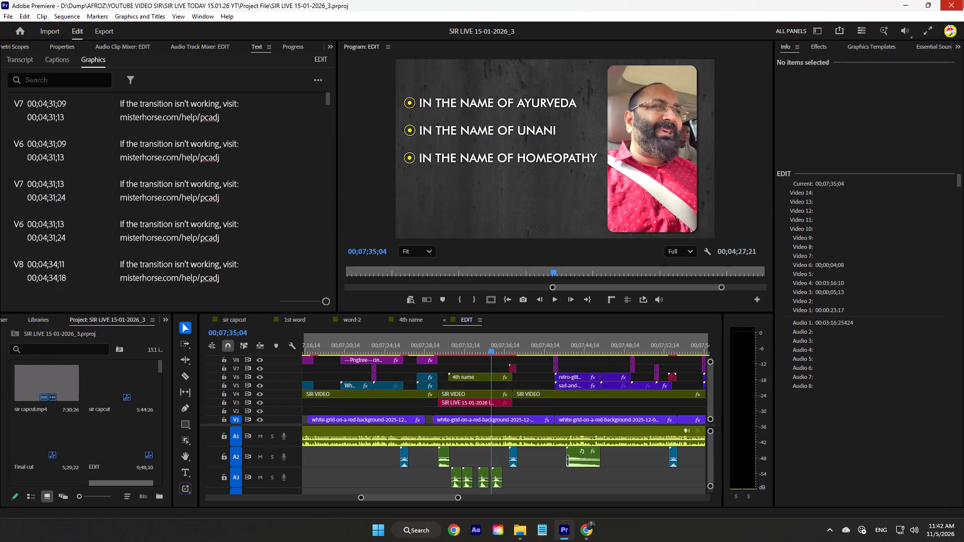
left_click(963, 0)
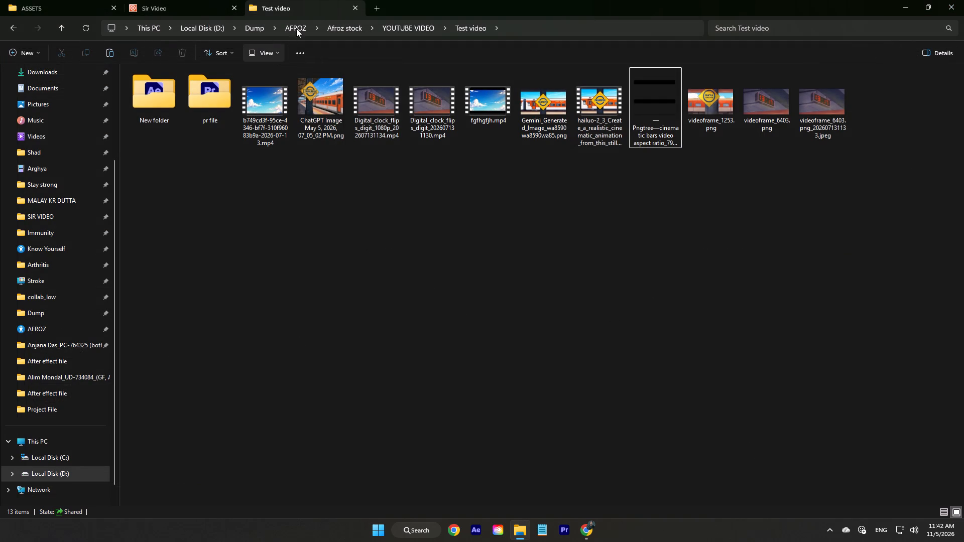
In File Explorer, close the Test video folder, check New folder in SIR LIVE TODAY 15.01.26 YT, and open its Project File folder.
left_click(354, 10)
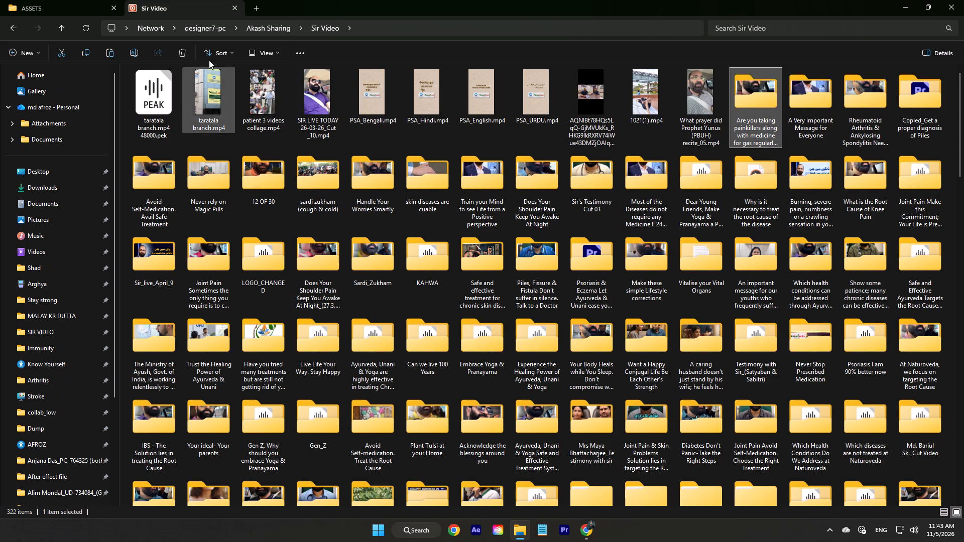
left_click(93, 6)
left_click(67, 32)
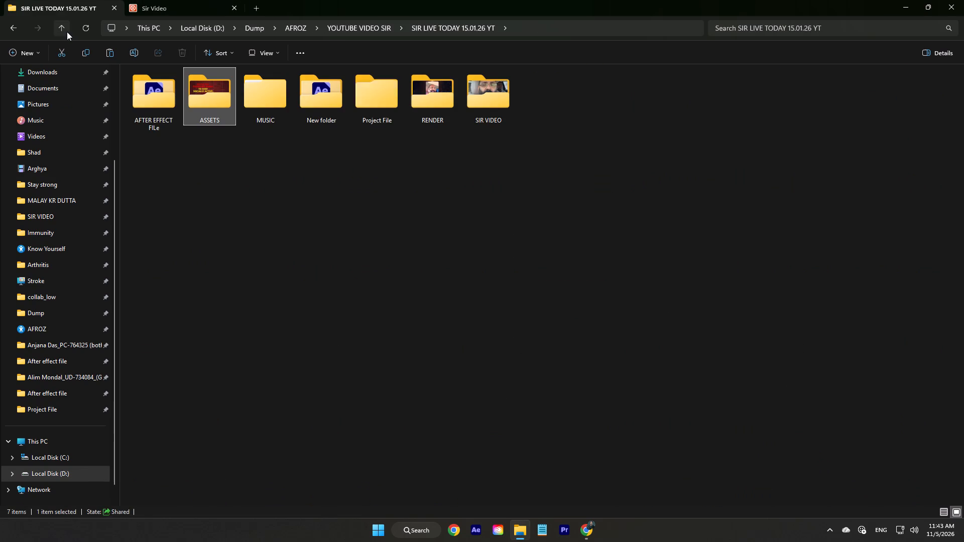
double_click(331, 118)
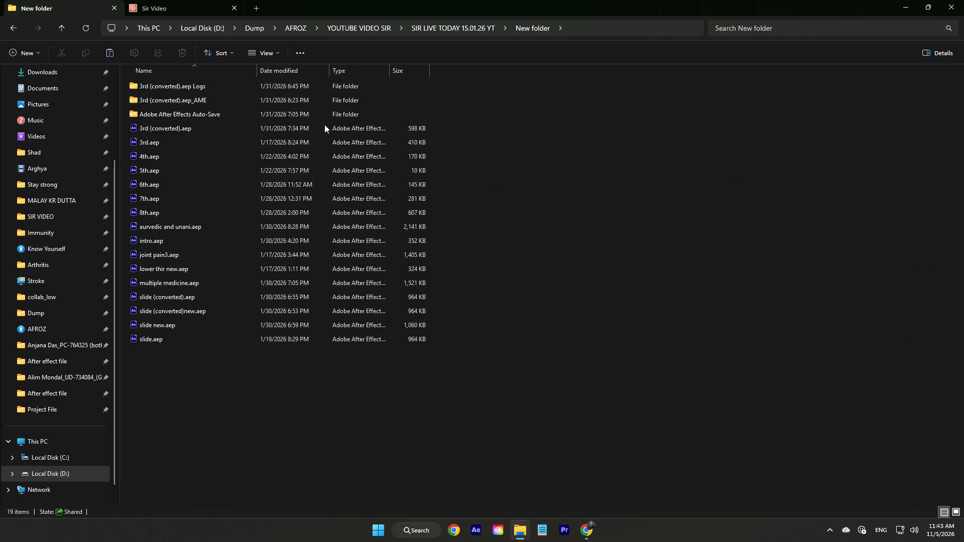
left_click(63, 30)
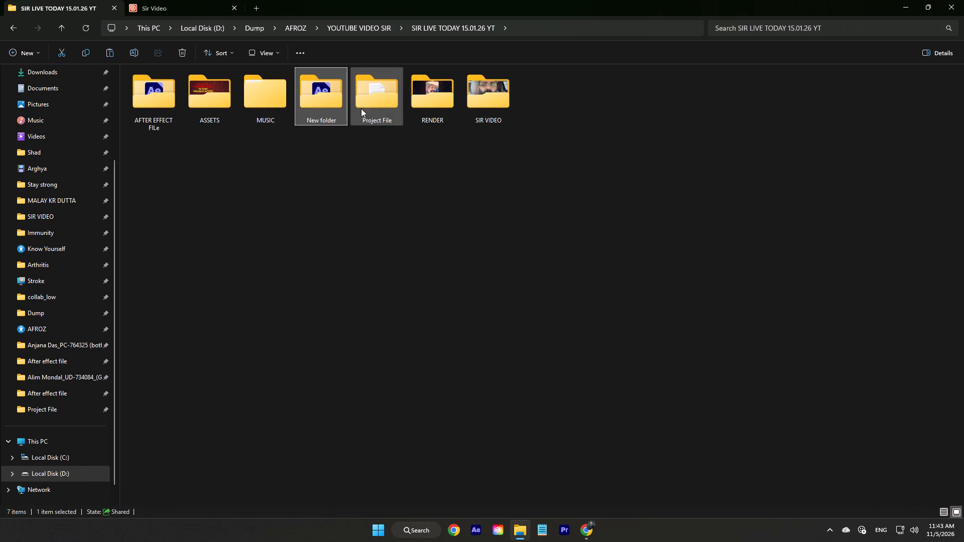
double_click(369, 108)
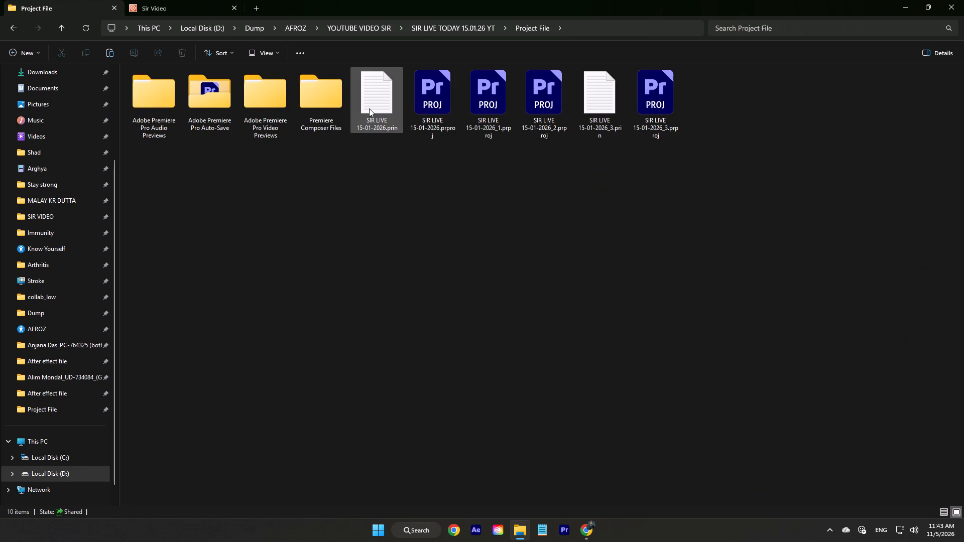
triple_click(91, 30)
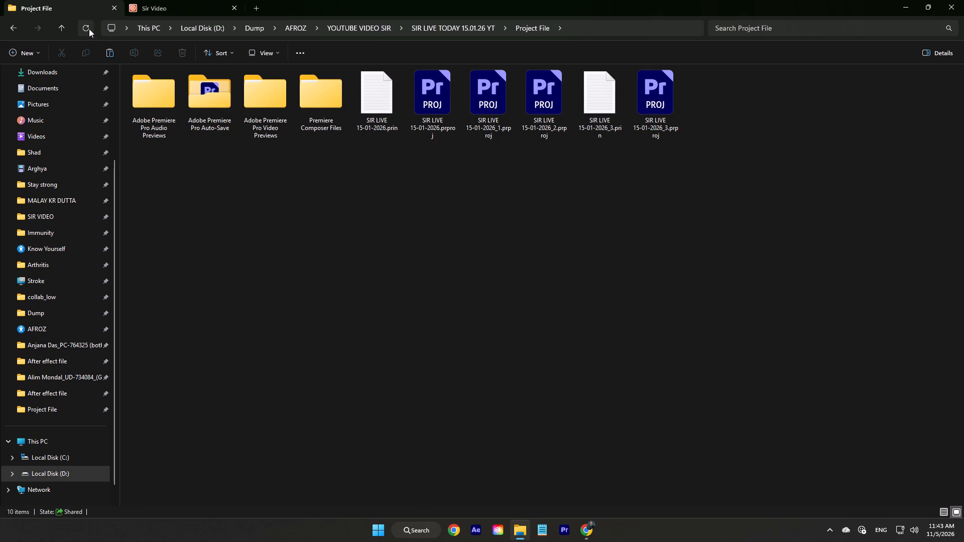
double_click(89, 29)
Open SIR LIVE 15-01-2026.prproj in Premiere and convert it as SIR LIVE 15-01-2026_4 in the Project File folder.
double_click(427, 128)
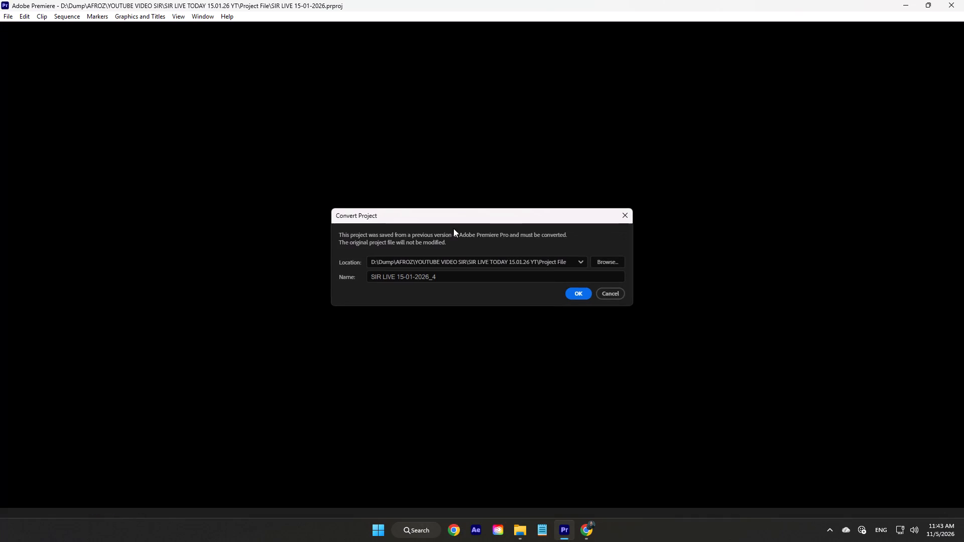
left_click(579, 292)
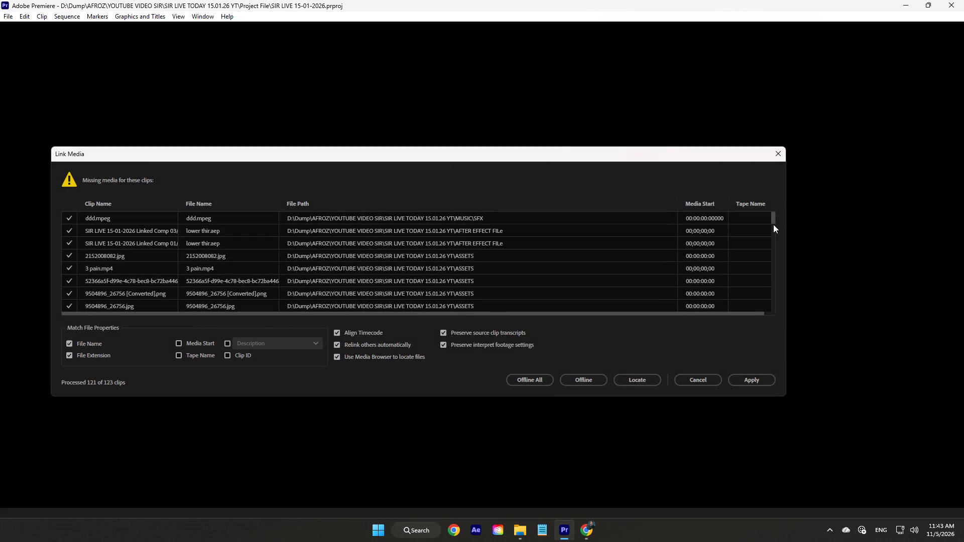
Search the AFROZ folder for the missing quran-1080p MOV clip and close its Locate File window without linking.
left_click_drag(772, 222, 742, 353)
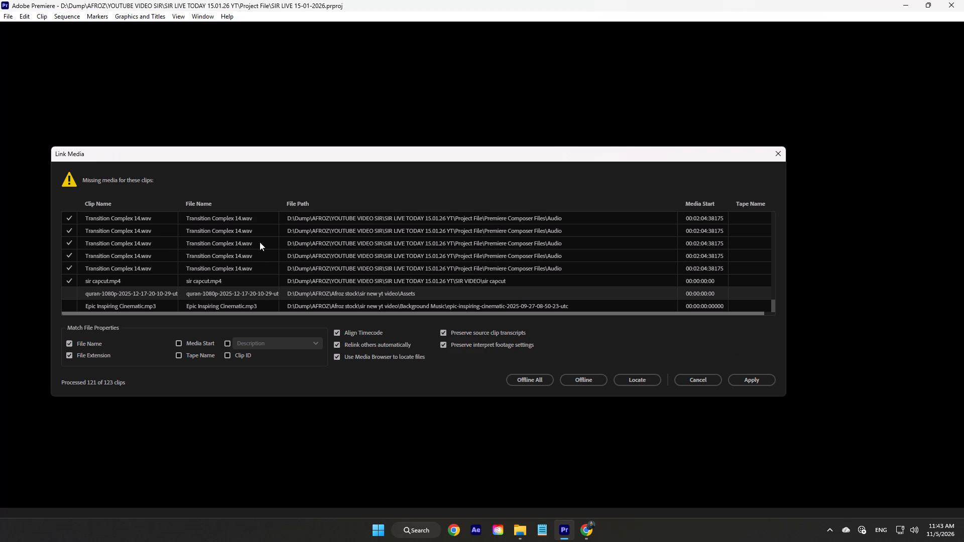
left_click(398, 296)
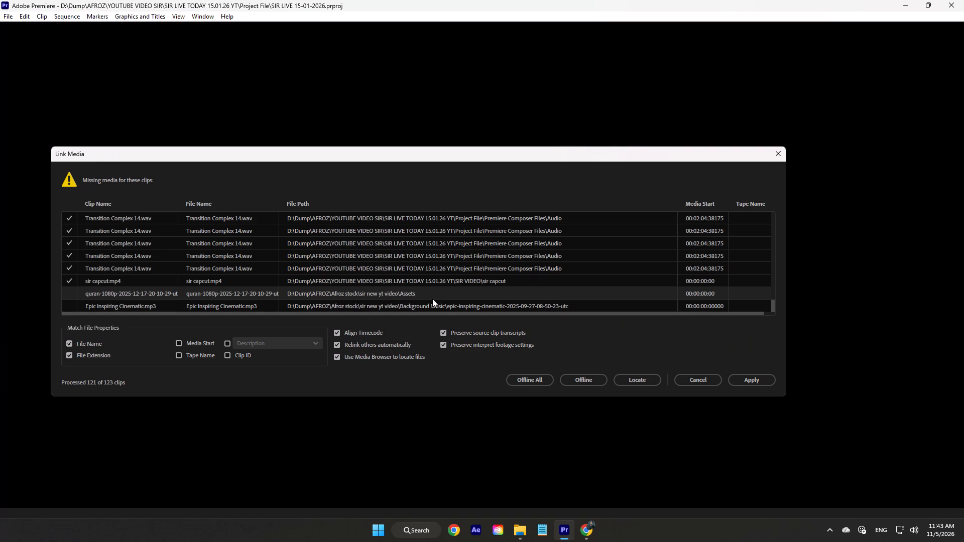
left_click(647, 377)
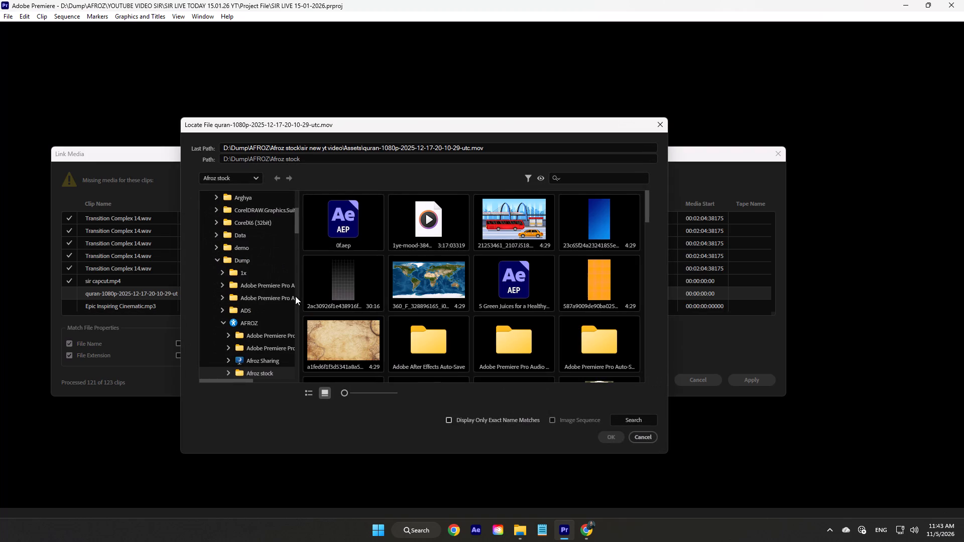
left_click(277, 322)
left_click(614, 420)
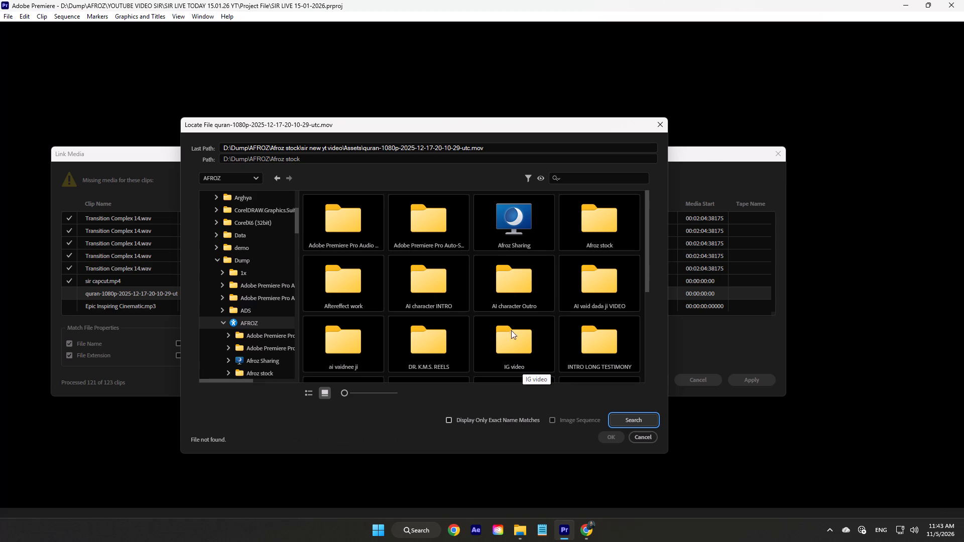
left_click(659, 121)
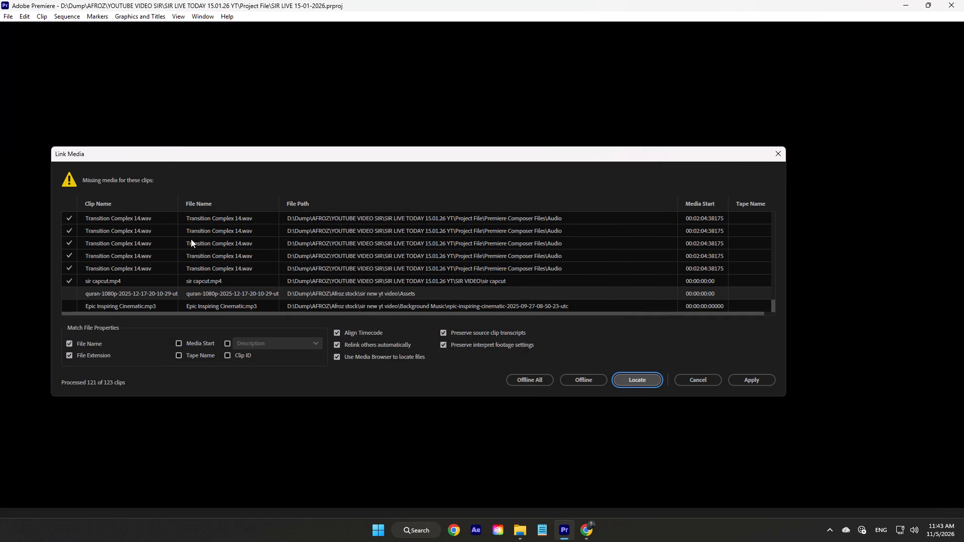
Cancel the Link Media window, leaving the quran-1080p and Epic Inspiring Cinematic.mp3 clips unlinked.
scroll(152, 297, "down", 2)
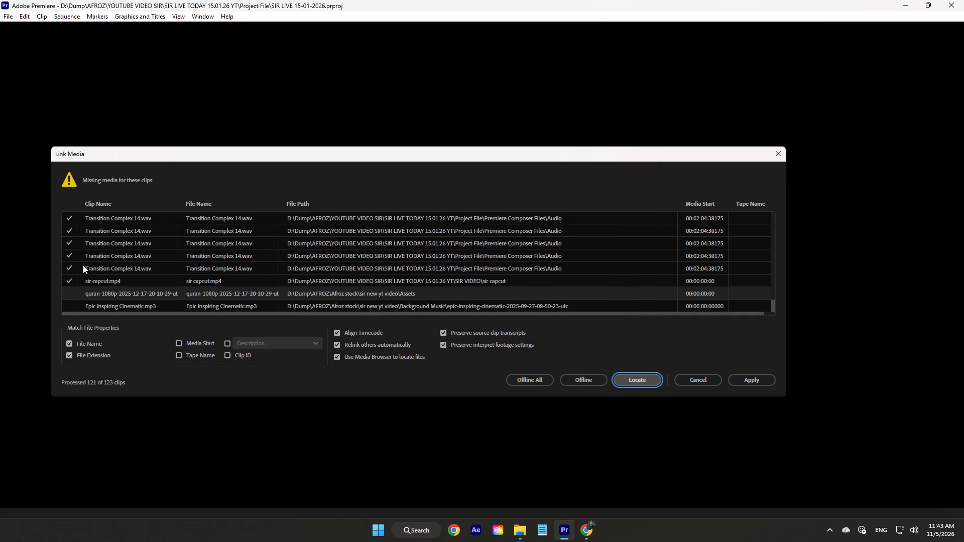
left_click(686, 374)
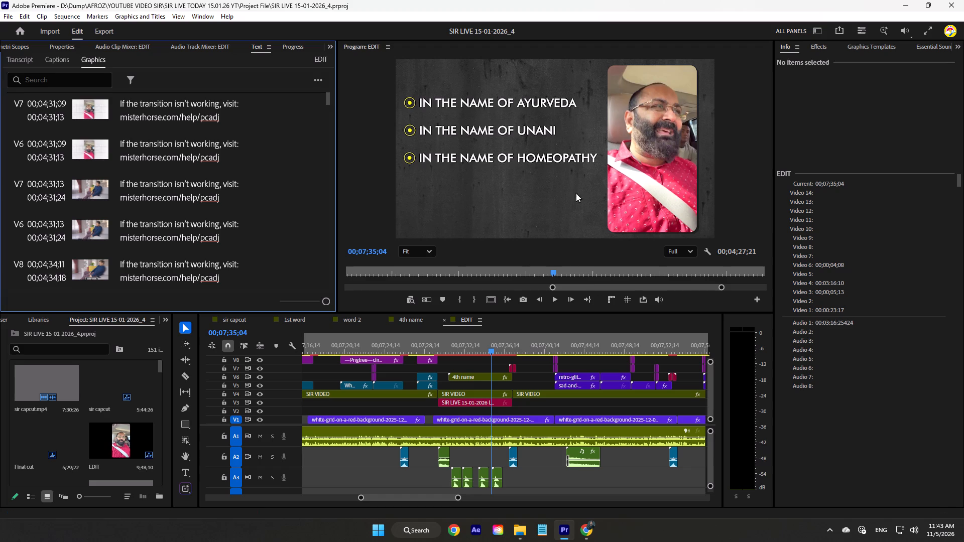
Scrub through the EDIT sequence to check for offline media, examining the section around the quran-1080p clip at about 00;04;28;03.
scroll(468, 125, "down", 3)
left_click_drag(478, 343, 642, 346)
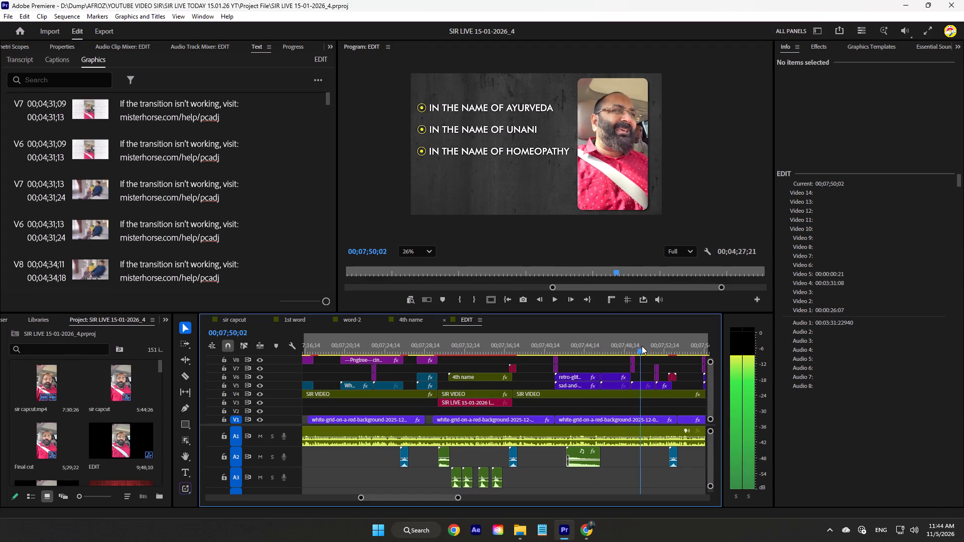
left_click_drag(642, 346, 471, 365)
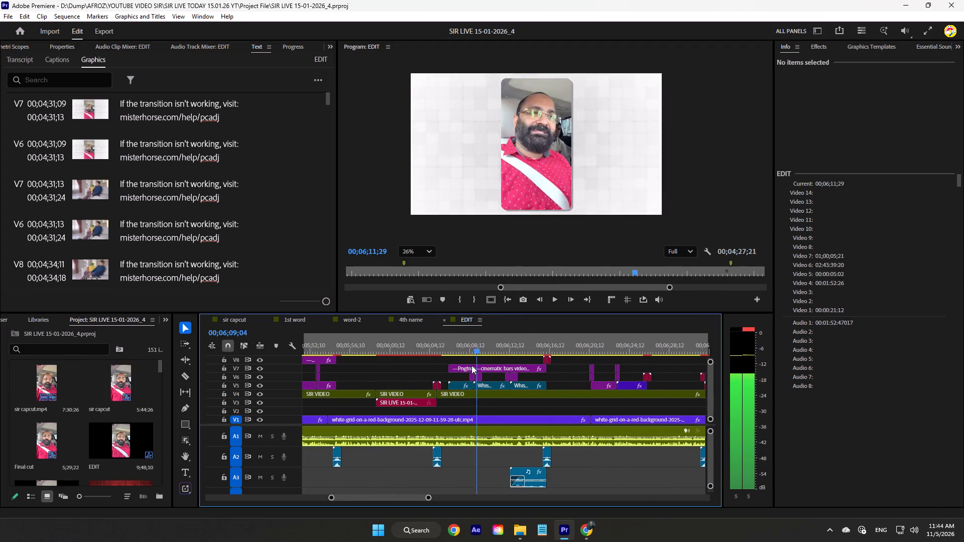
left_click_drag(471, 365, 174, 356)
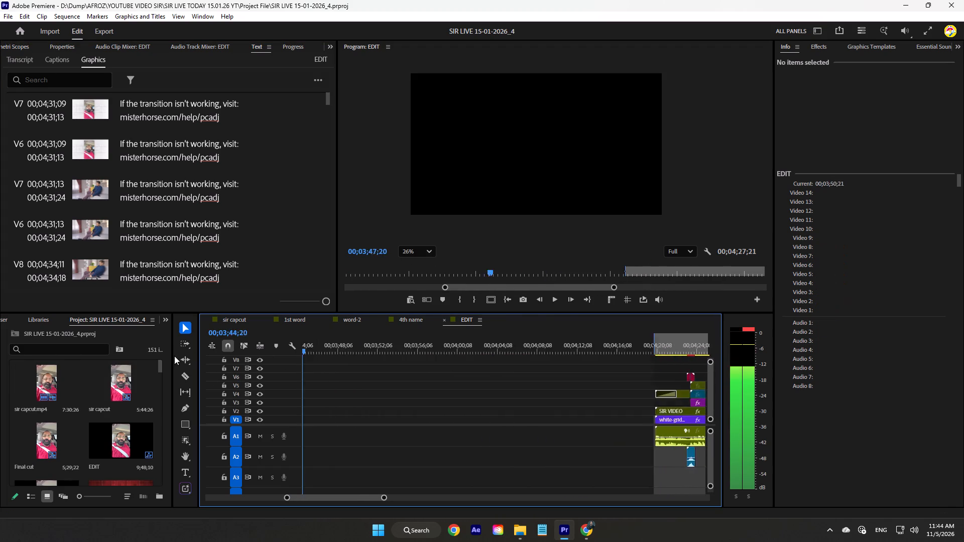
left_click_drag(174, 356, 554, 359)
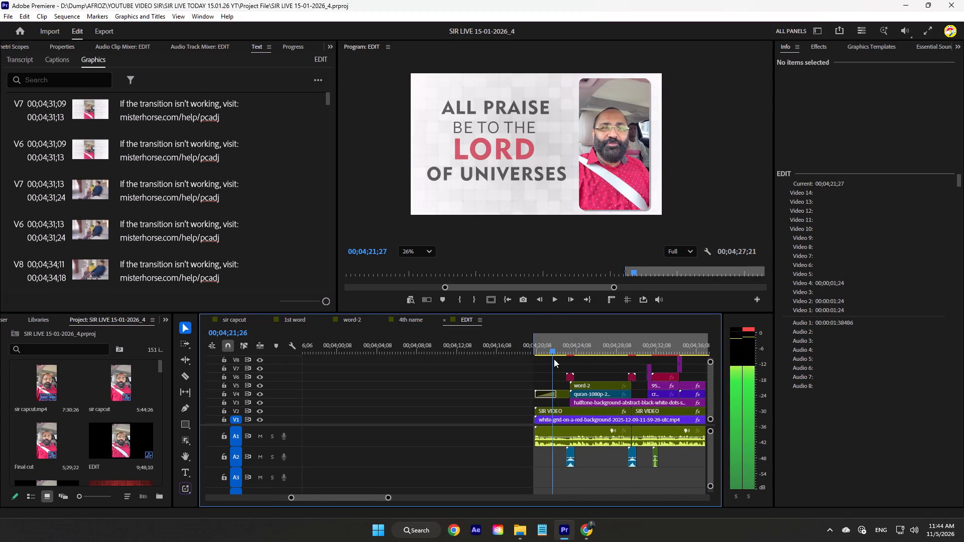
left_click_drag(554, 359, 588, 358)
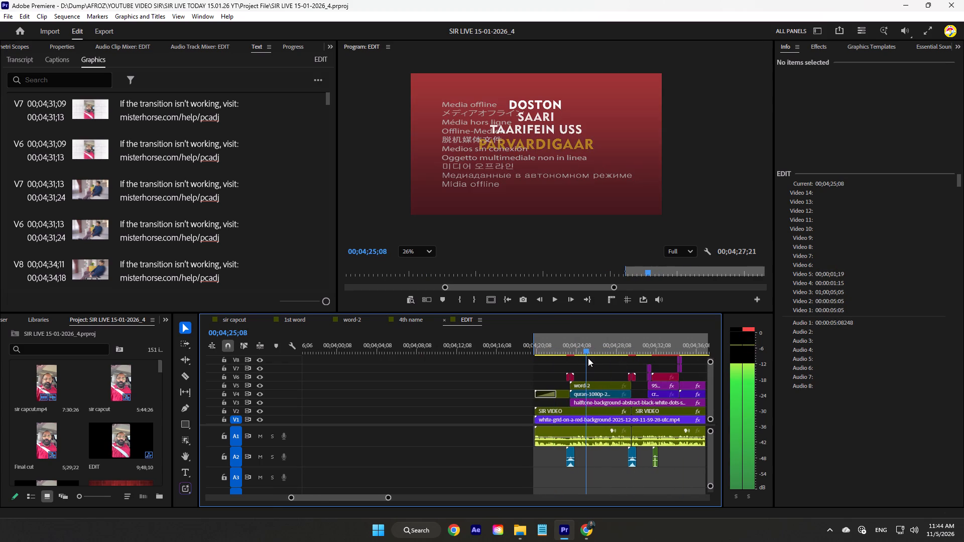
left_click_drag(588, 358, 611, 357)
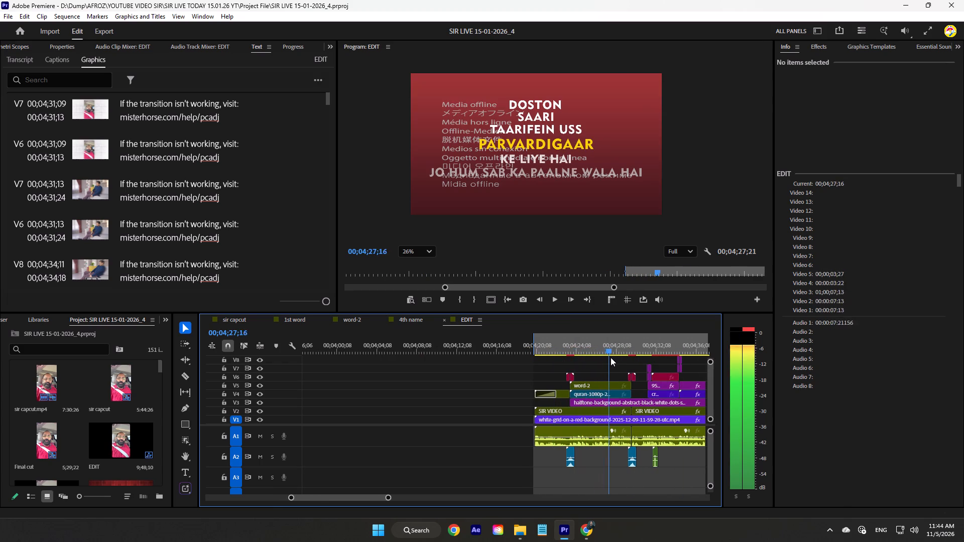
left_click_drag(611, 357, 616, 358)
scroll(545, 445, "down", 6)
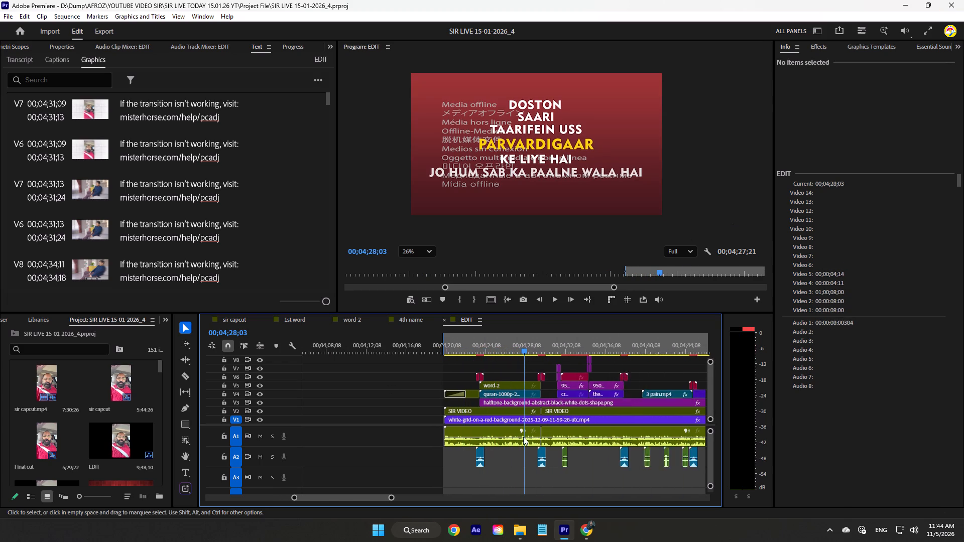
scroll(496, 434, "up", 1)
scroll(492, 435, "down", 4)
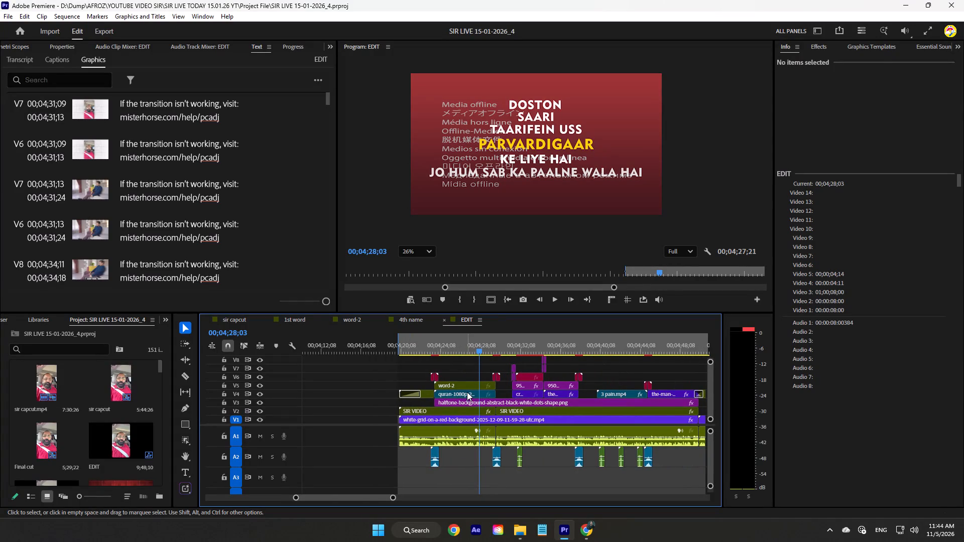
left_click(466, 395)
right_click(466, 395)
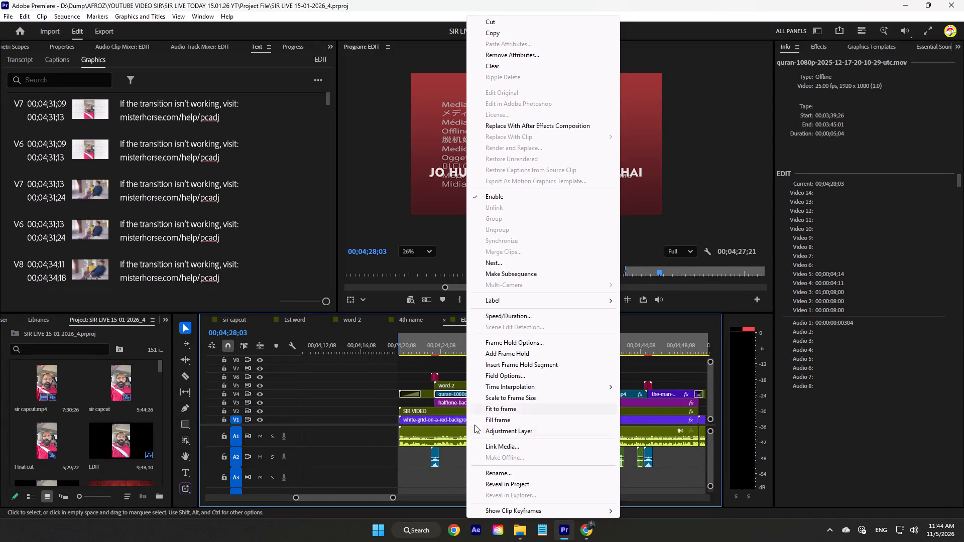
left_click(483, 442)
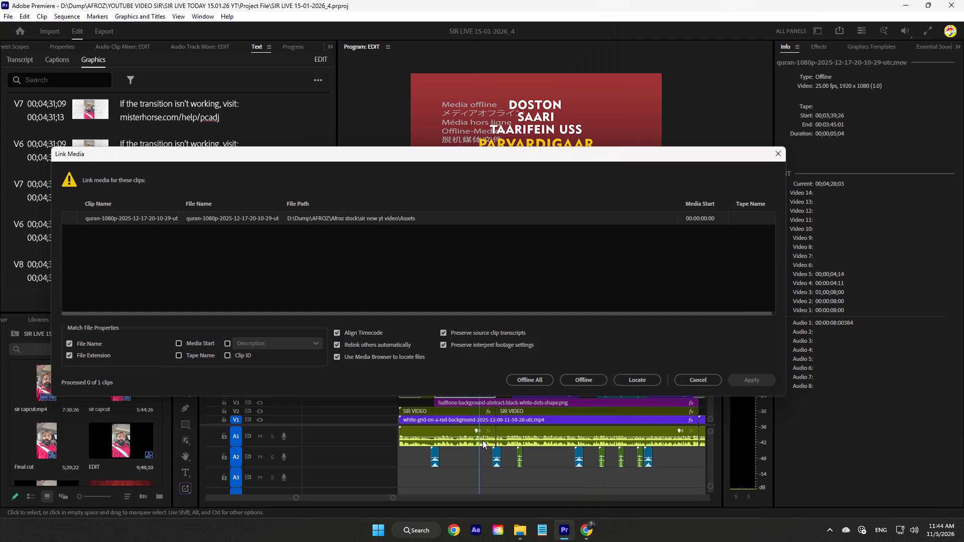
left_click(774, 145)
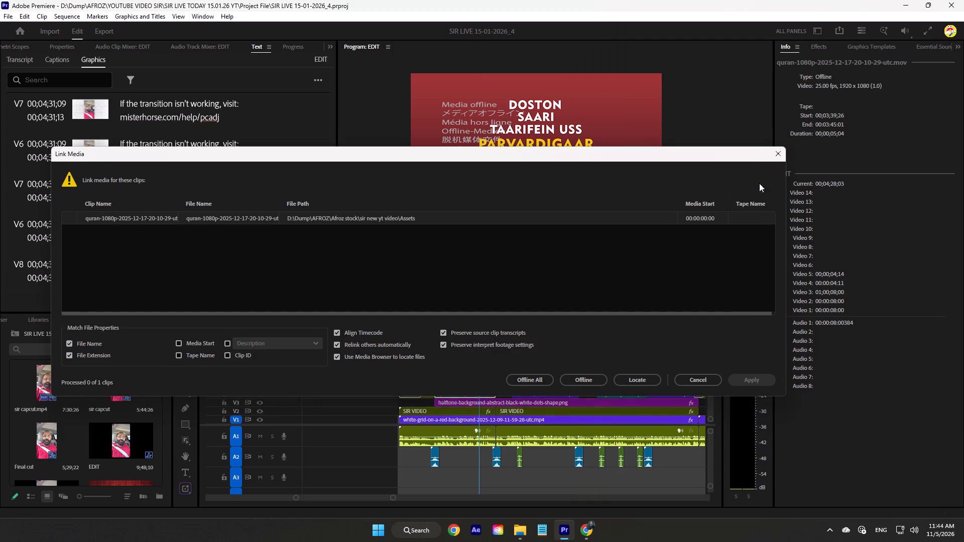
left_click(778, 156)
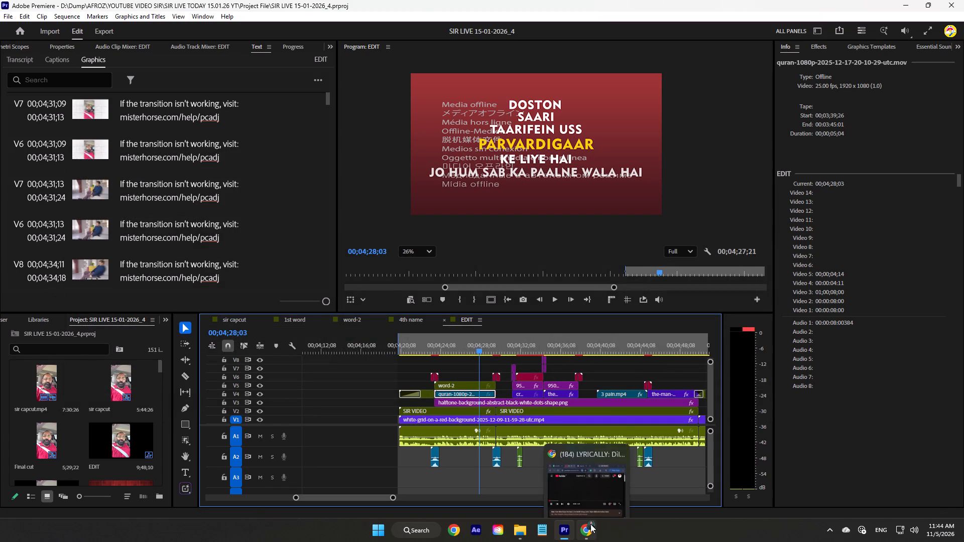
Switch to Chrome, maximize its window, open Pixabay in the empty tab and search its photos for quran sharif.
left_click(596, 500)
left_click(167, 276)
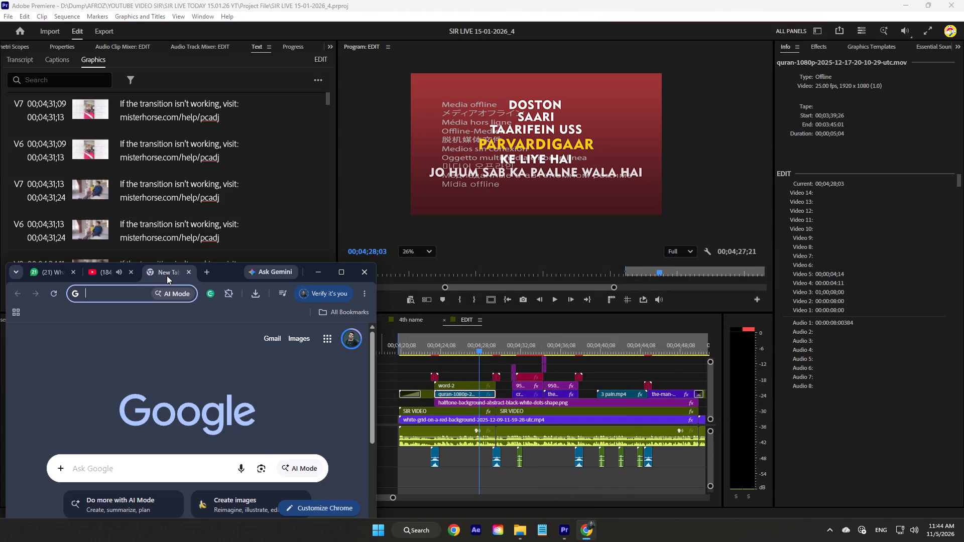
left_click(338, 275)
type("pixabay")
key("Return")
key("backslash")
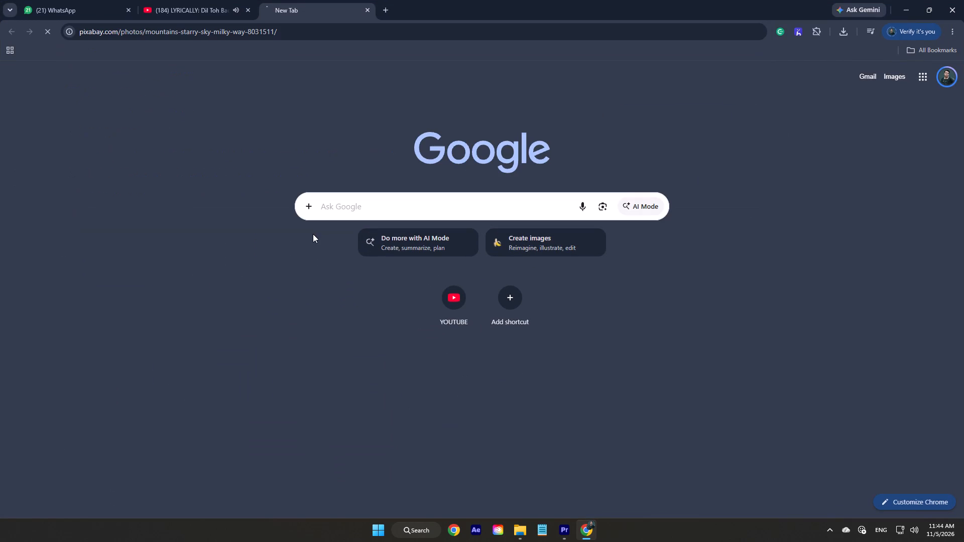
left_click(279, 58)
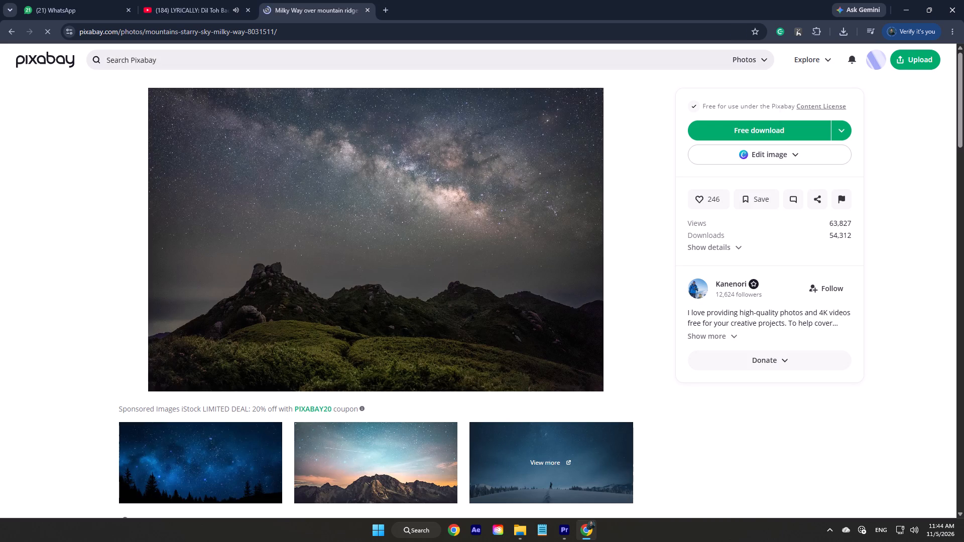
type("quran shar")
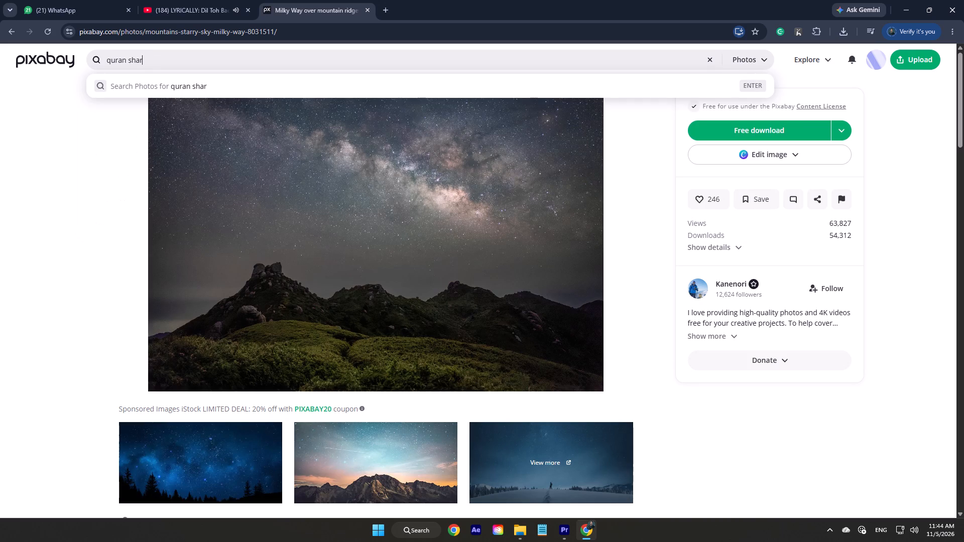
type("if")
key("Return")
Look over the quran sharif photos and switch the Pixabay search from photos to videos.
scroll(258, 106, "down", 4)
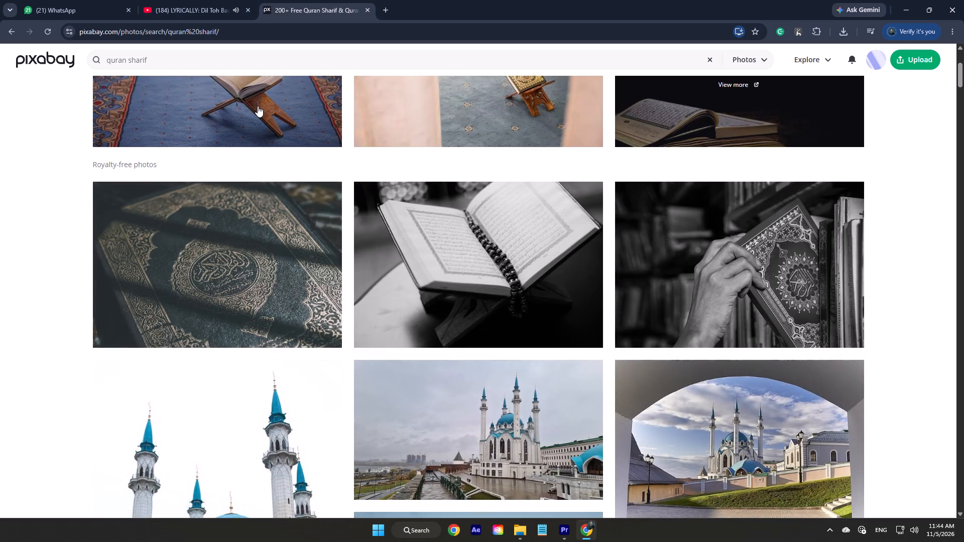
scroll(258, 106, "down", 2)
scroll(574, 149, "down", 2)
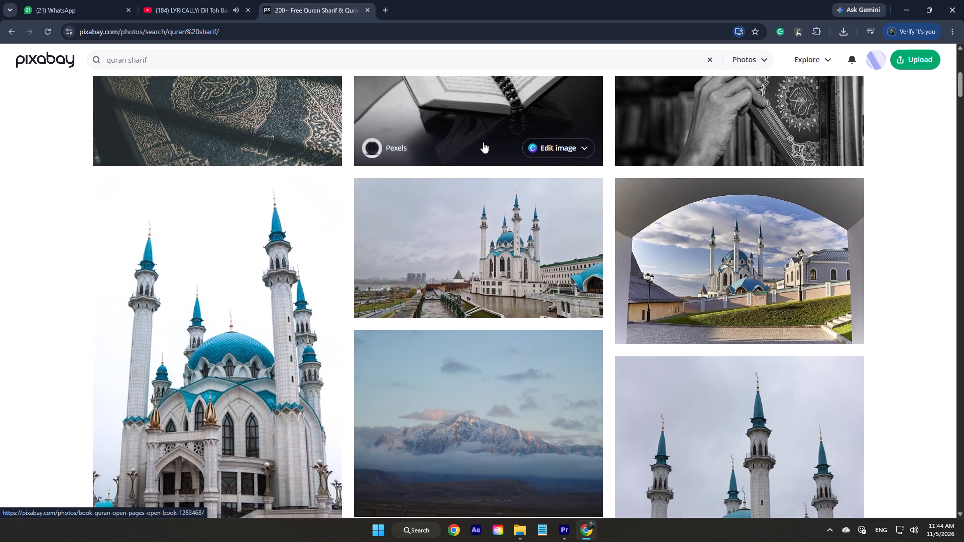
scroll(389, 124, "up", 2)
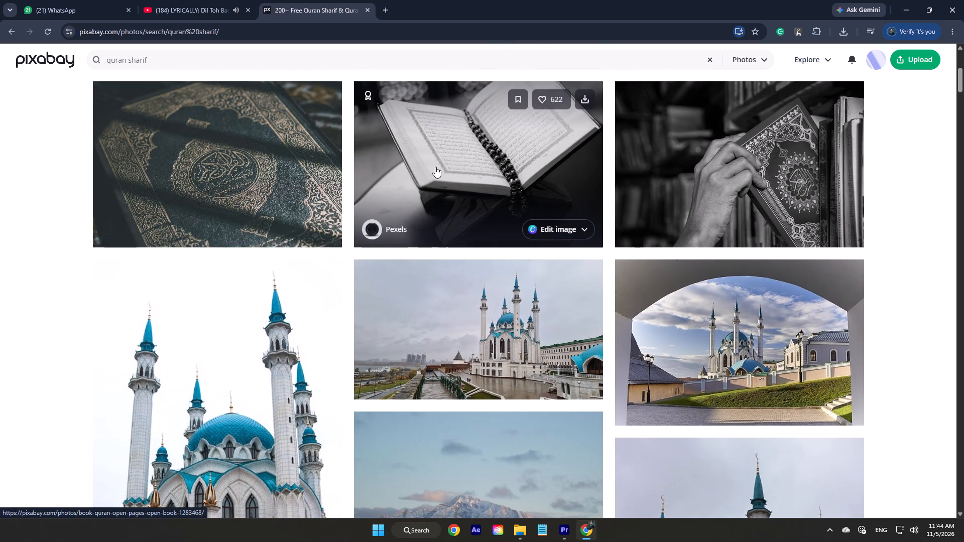
scroll(437, 165, "up", 5)
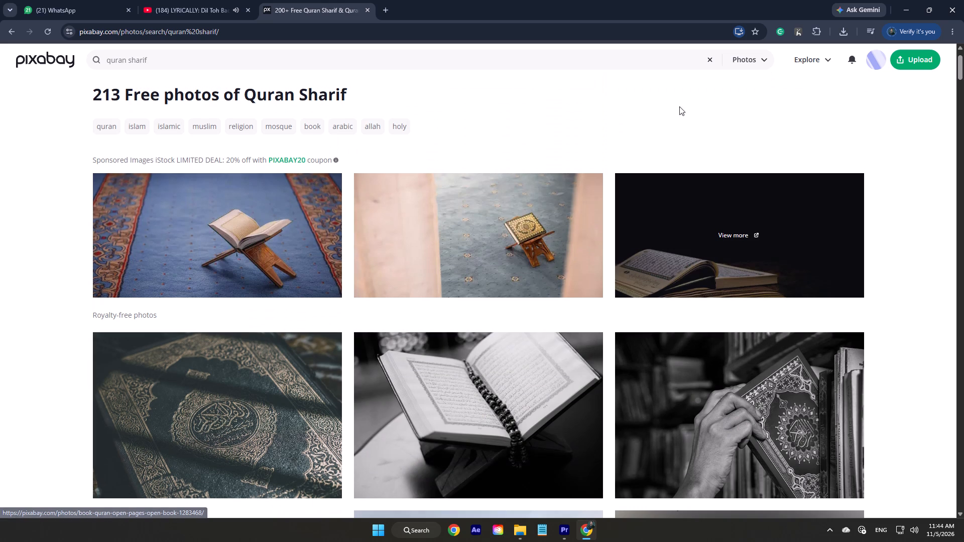
left_click(749, 60)
left_click(698, 170)
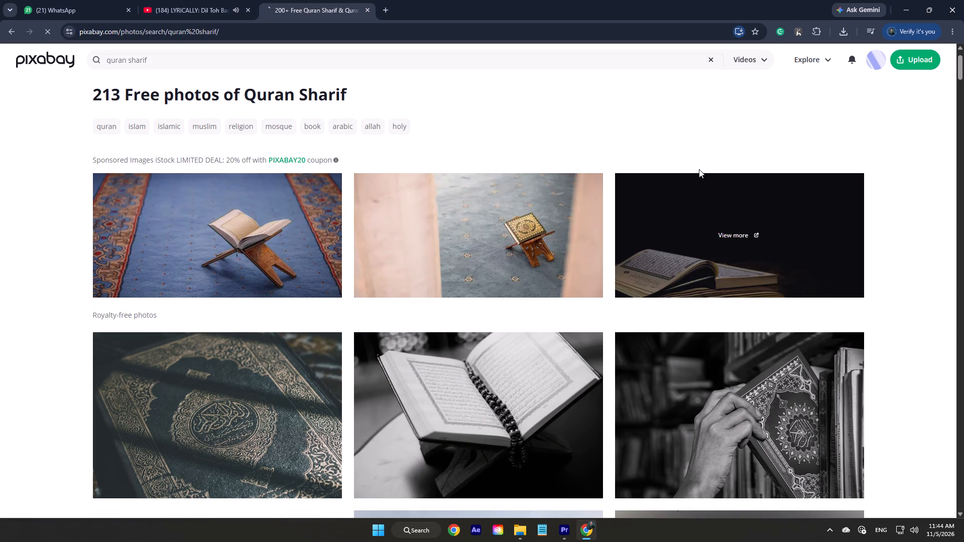
Browse the quran sharif video results for a clip to replace the missing quran-1080p footage.
scroll(444, 146, "down", 7)
scroll(405, 131, "down", 16)
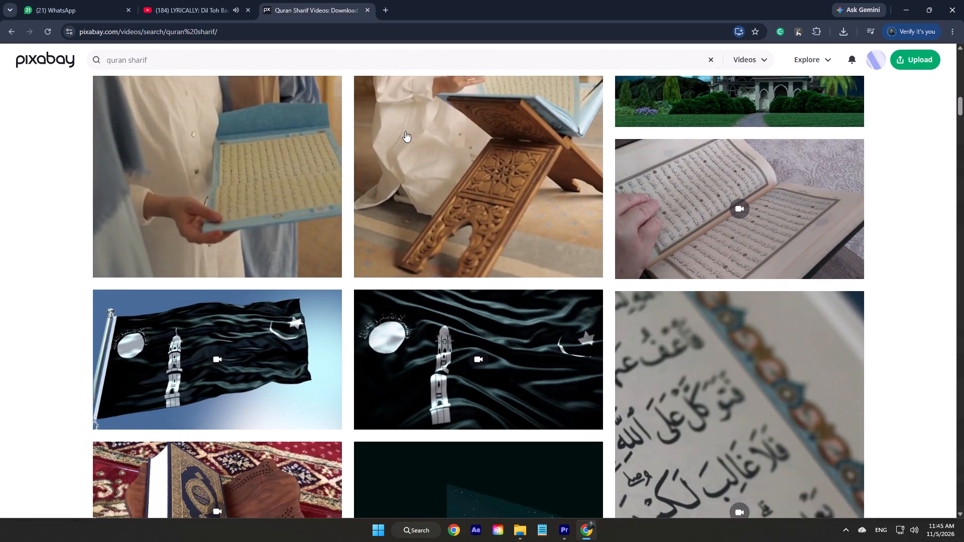
scroll(405, 131, "down", 13)
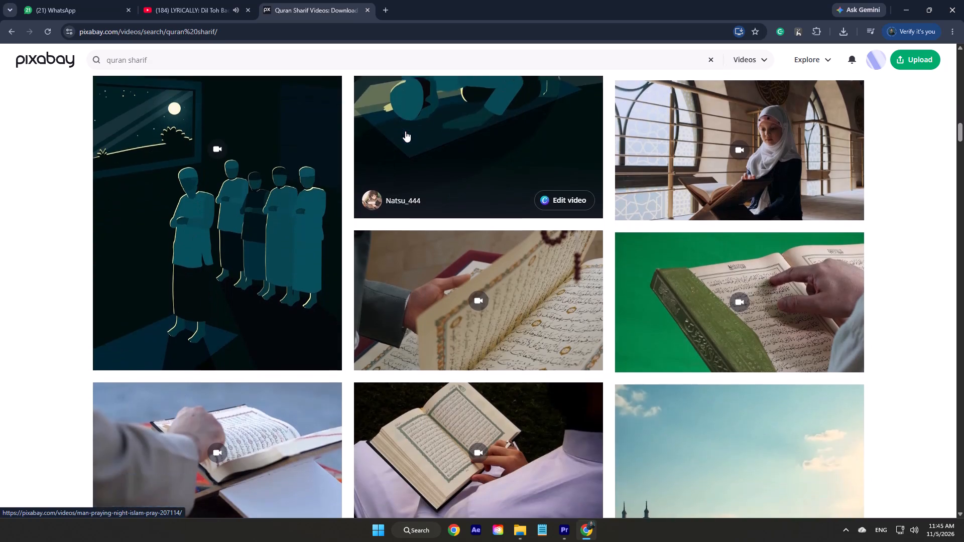
scroll(405, 131, "down", 16)
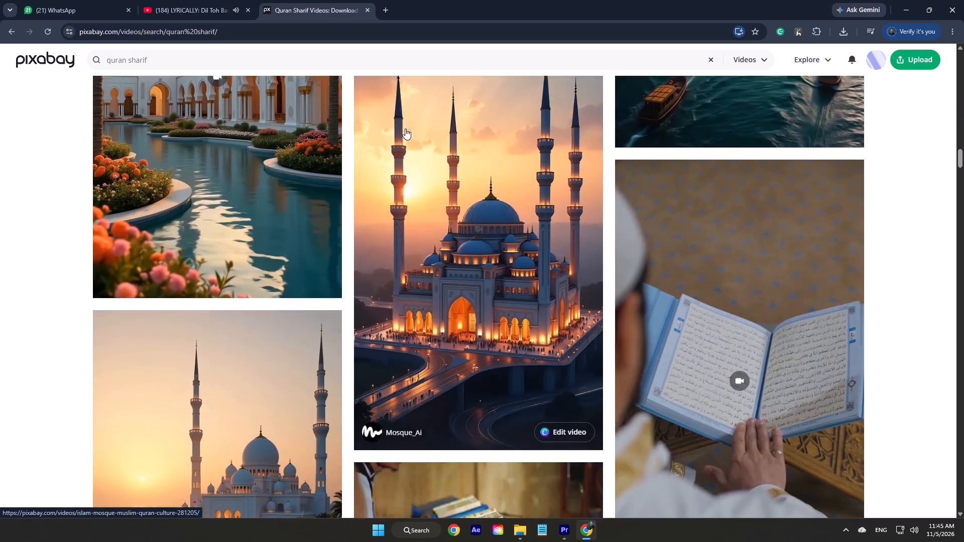
scroll(405, 128, "down", 20)
scroll(405, 128, "down", 1)
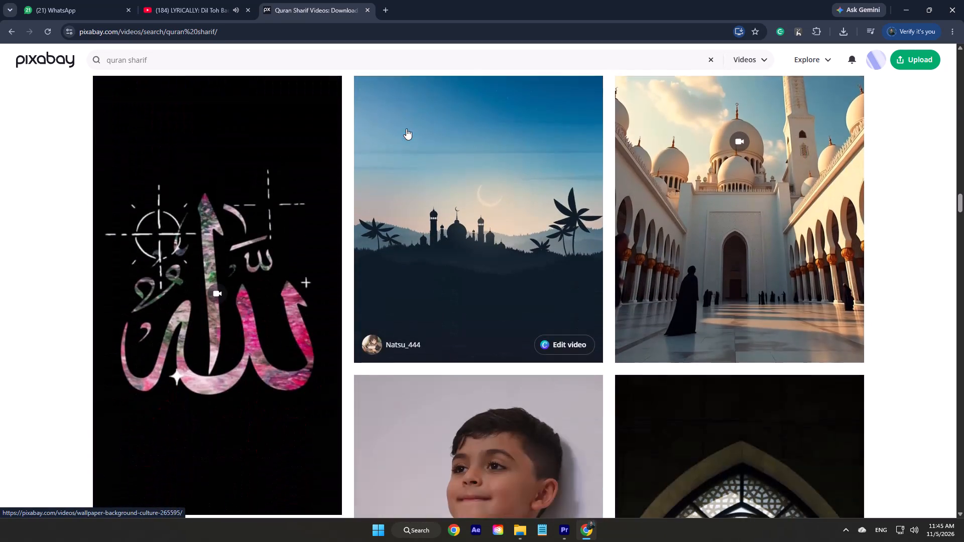
scroll(406, 128, "down", 11)
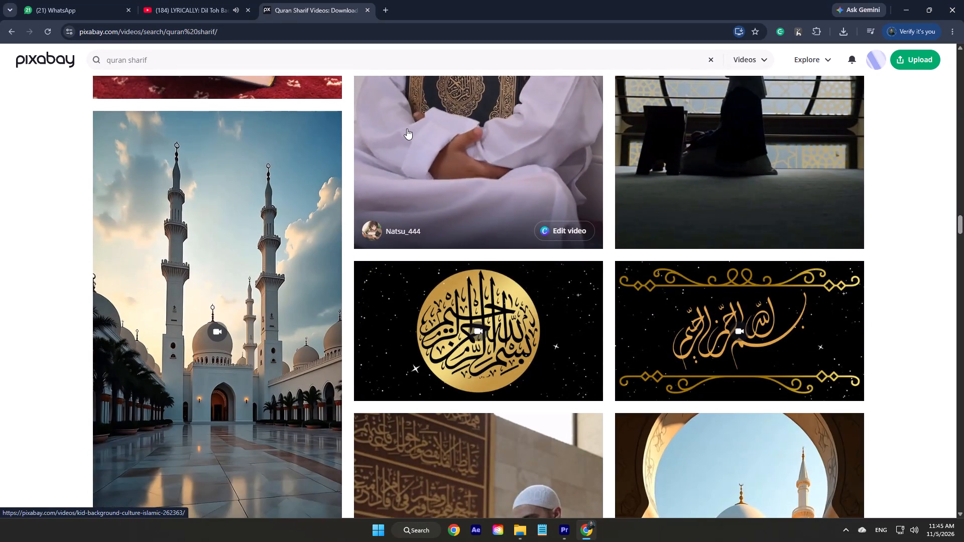
scroll(407, 128, "down", 19)
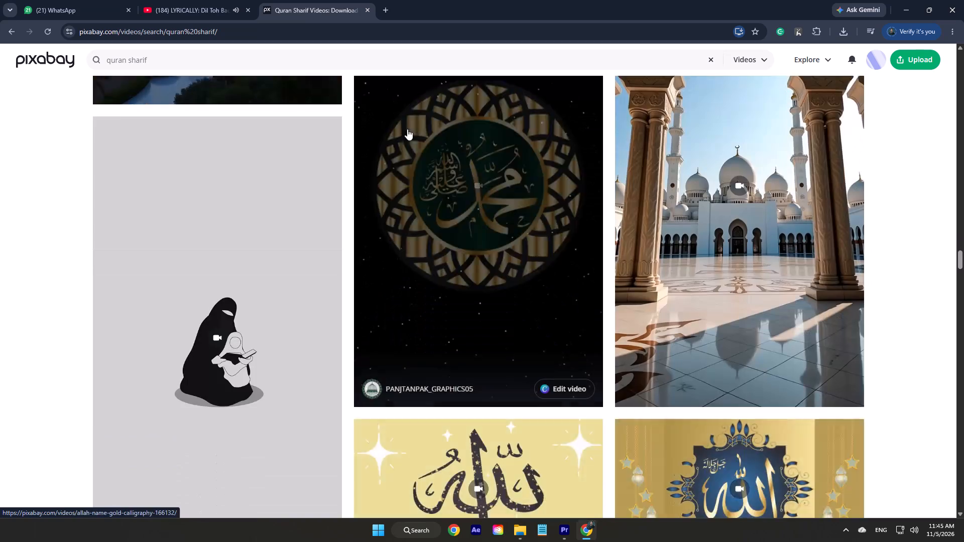
scroll(407, 129, "down", 20)
scroll(407, 129, "down", 4)
scroll(408, 130, "up", 2)
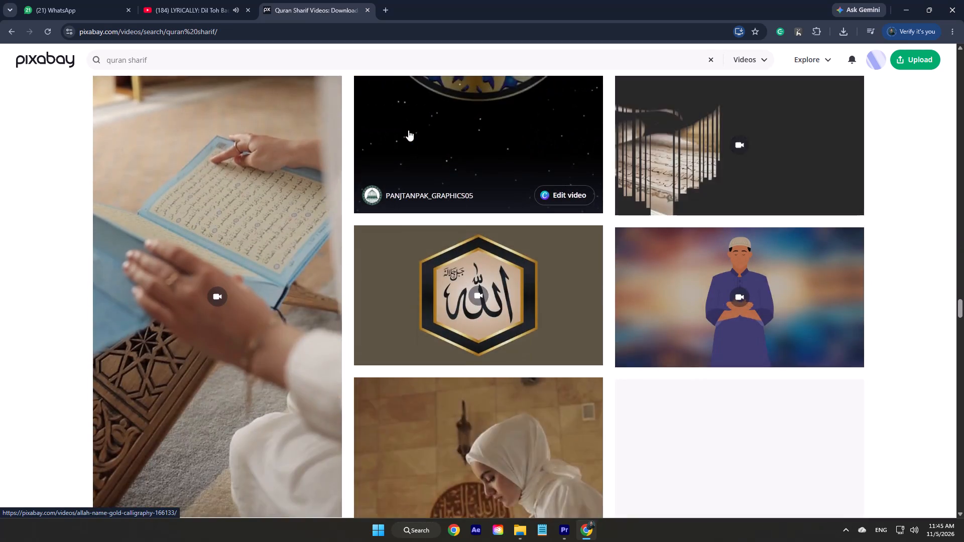
scroll(408, 130, "up", 2)
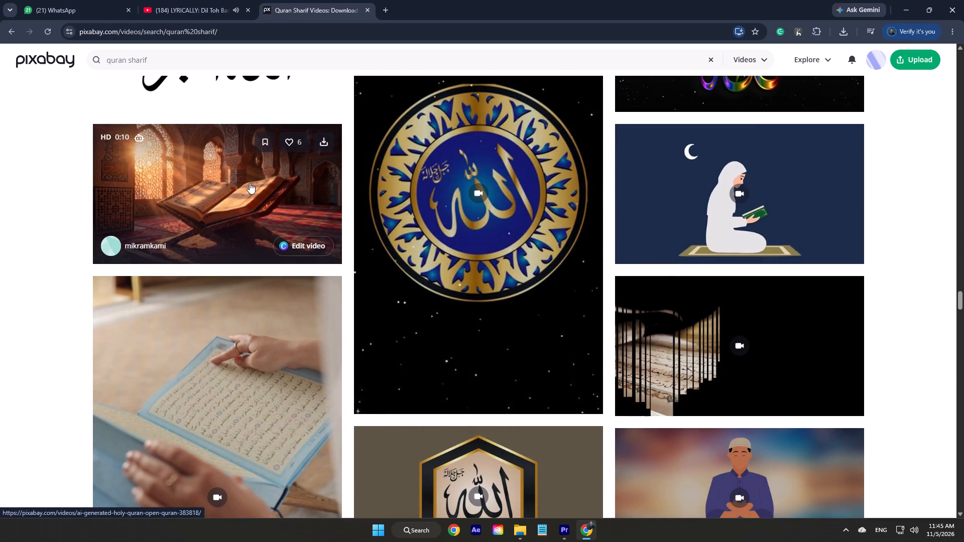
Open the AI-generated open Quran video by mikramkami and download its Quad HD 1280 × 720 MP4 version.
left_click(251, 180)
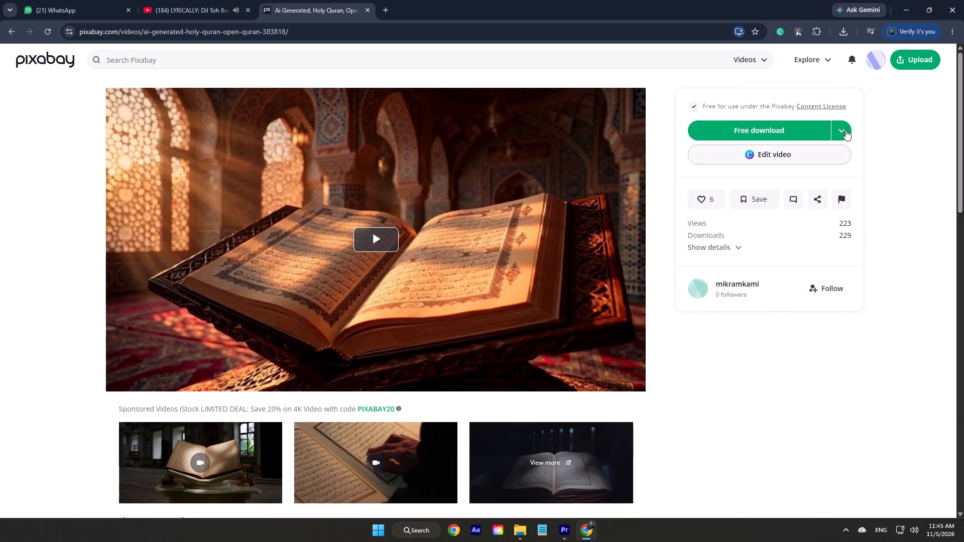
left_click(846, 127)
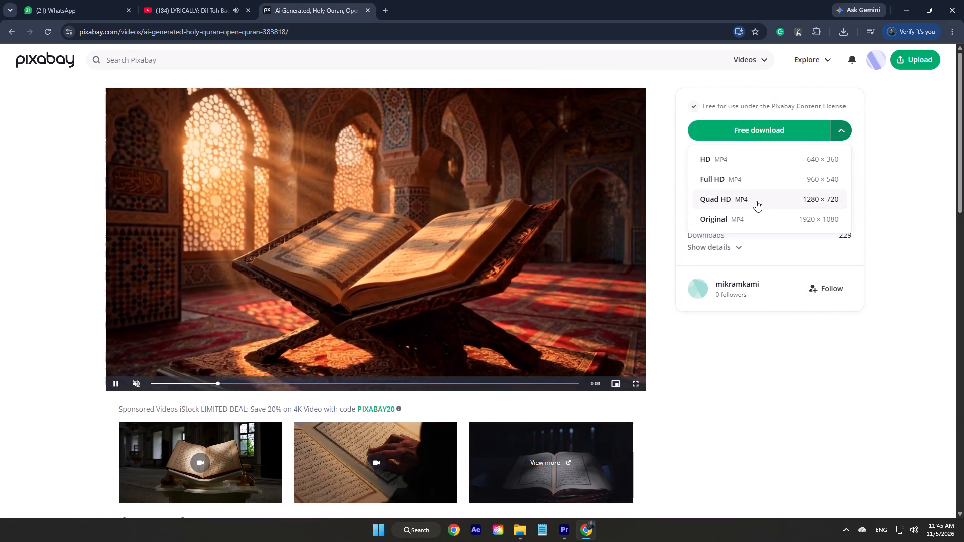
left_click(756, 201)
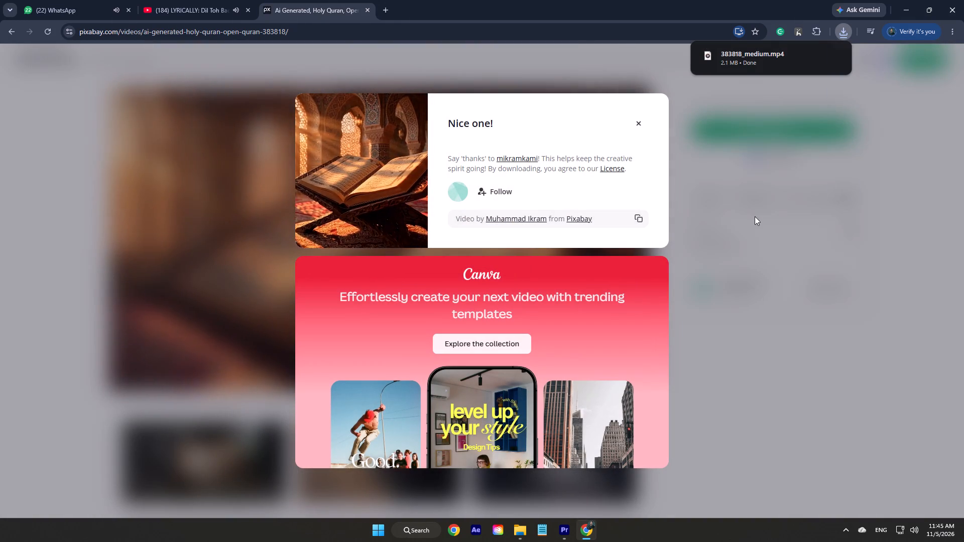
Switch to File Explorer and move 383818_medium.mp4 from Downloads into the ASSETS folder of SIR LIVE TODAY 15.01.26 YT.
left_click(526, 534)
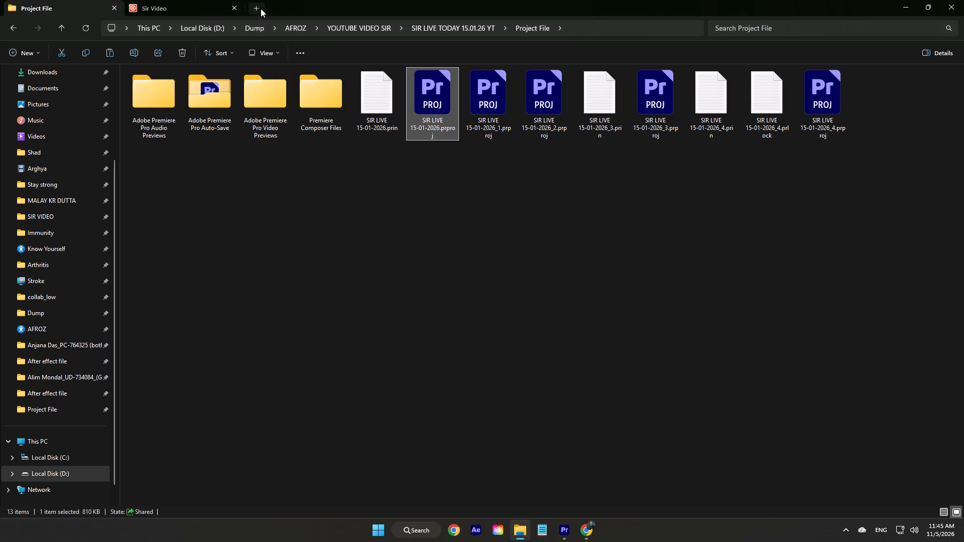
left_click(260, 7)
left_click(60, 155)
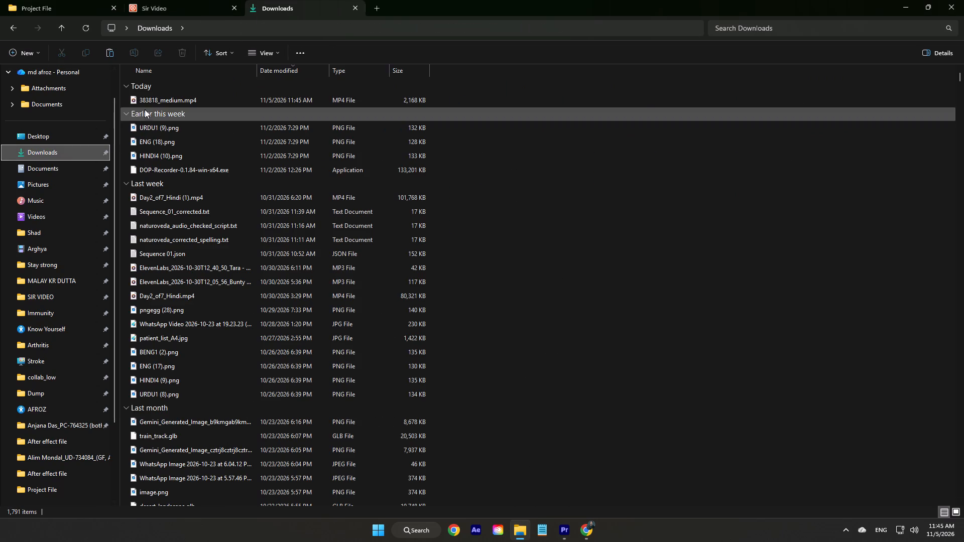
right_click(148, 104)
left_click(164, 115)
left_click(54, 0)
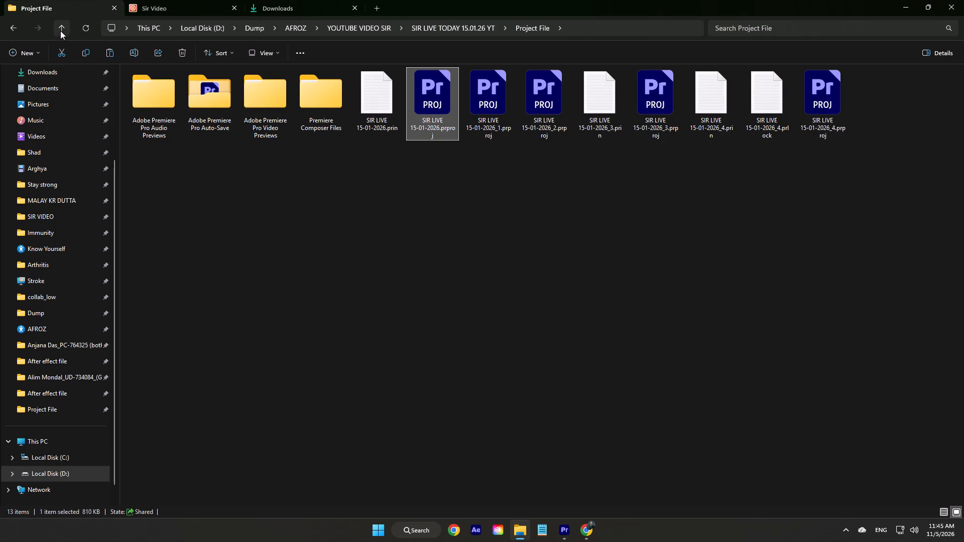
left_click(60, 31)
double_click(209, 106)
scroll(445, 291, "down", 6)
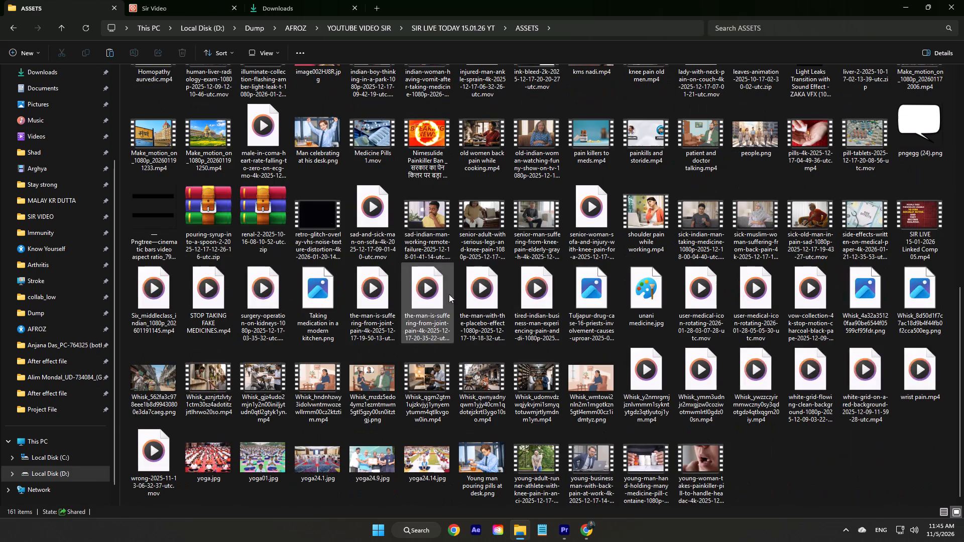
right_click(784, 486)
left_click(797, 498)
Import 383818_medium.mp4 from the ASSETS folder into the open Premiere project.
left_click_drag(761, 459, 566, 532)
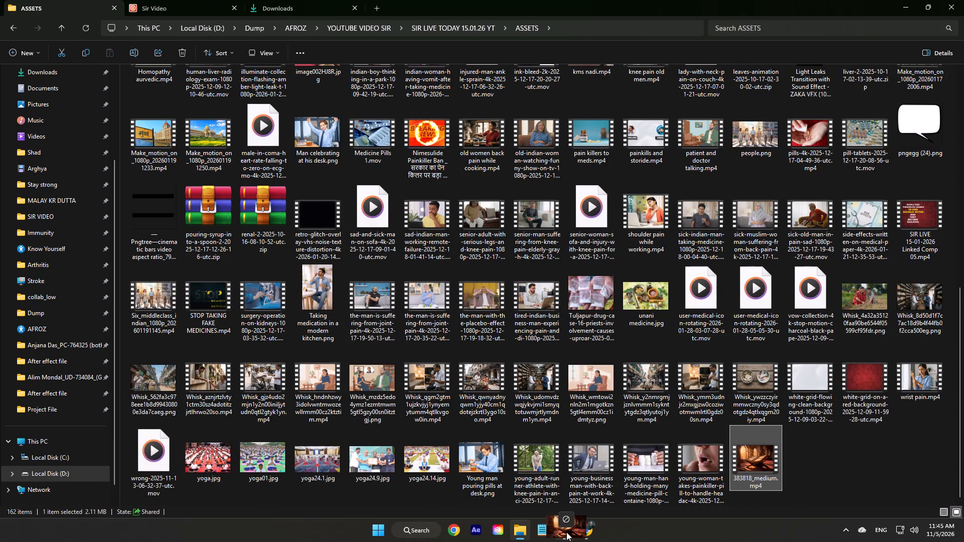
left_click_drag(566, 532, 89, 405)
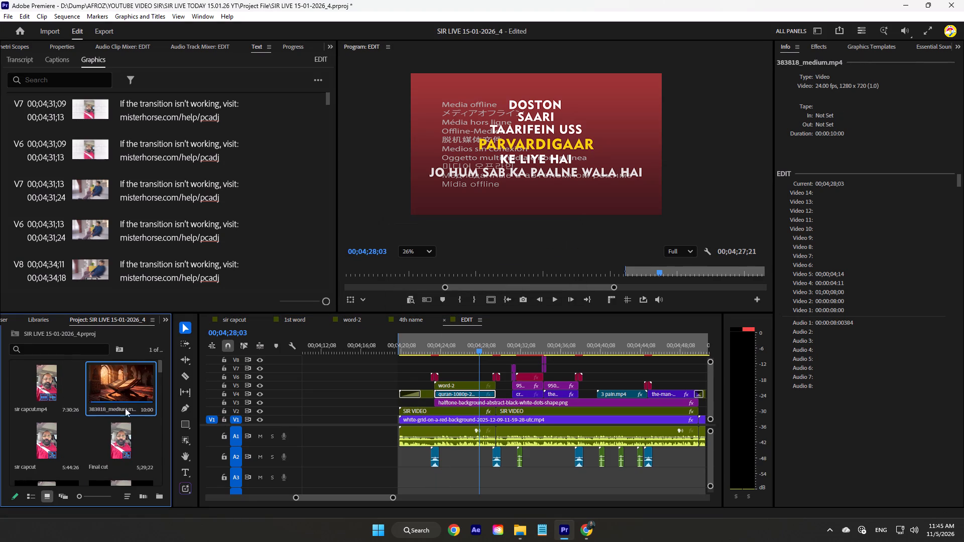
Replace the offline quran-1080p clip on V4 with 383818_medium.mp4, keeping its effects, and fit the new clip to the frame.
left_click_drag(113, 379, 439, 410)
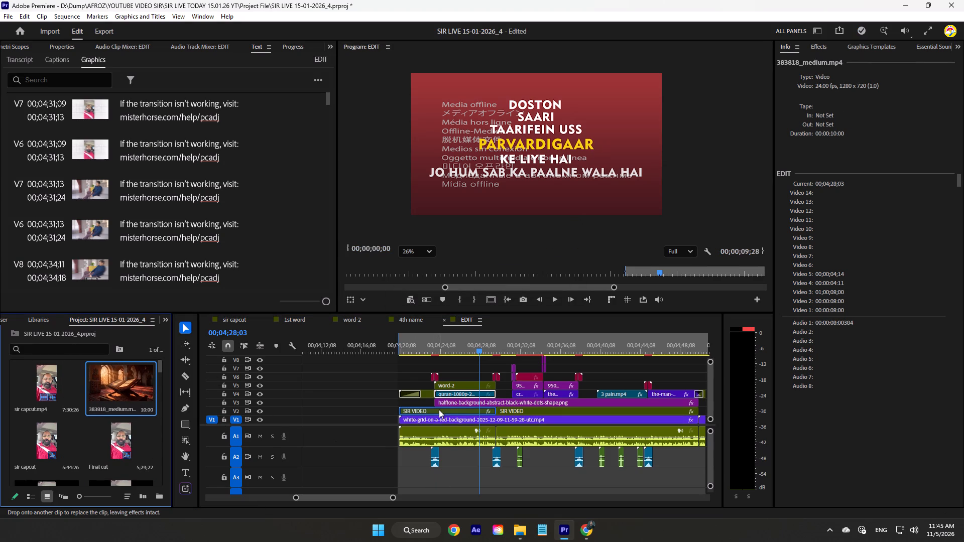
left_click_drag(439, 410, 446, 396)
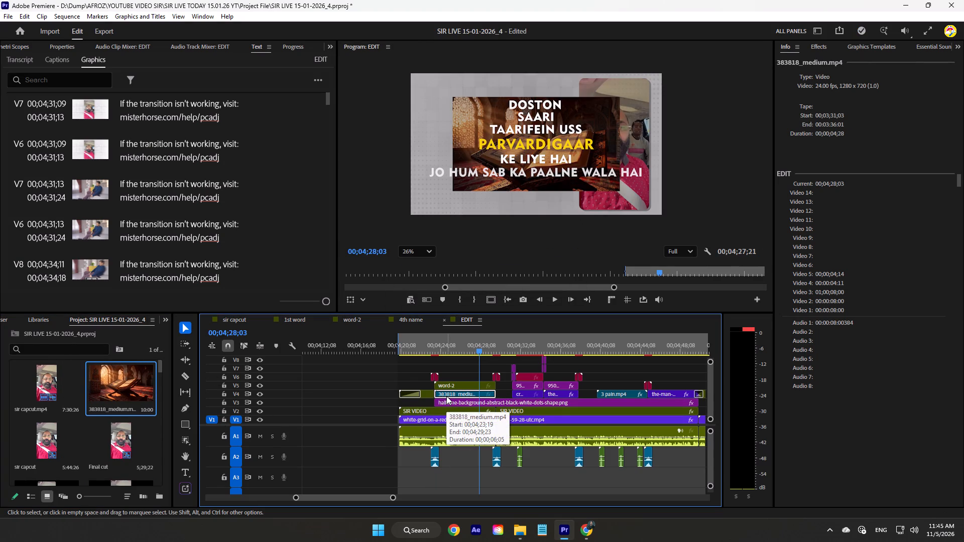
right_click(446, 396)
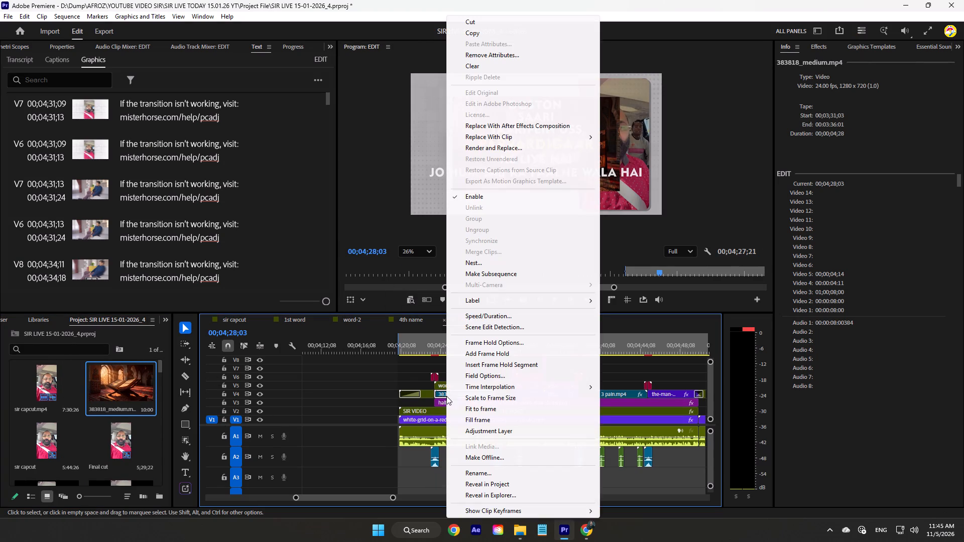
left_click(506, 405)
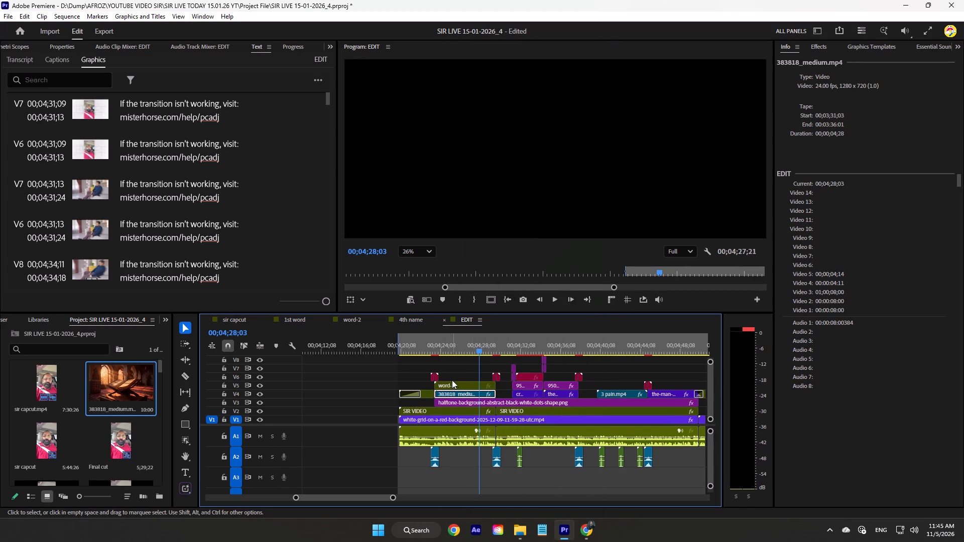
Move the word-2 clip and the transition clips at both its ends up one track to free V5.
key("grave")
key("equal")
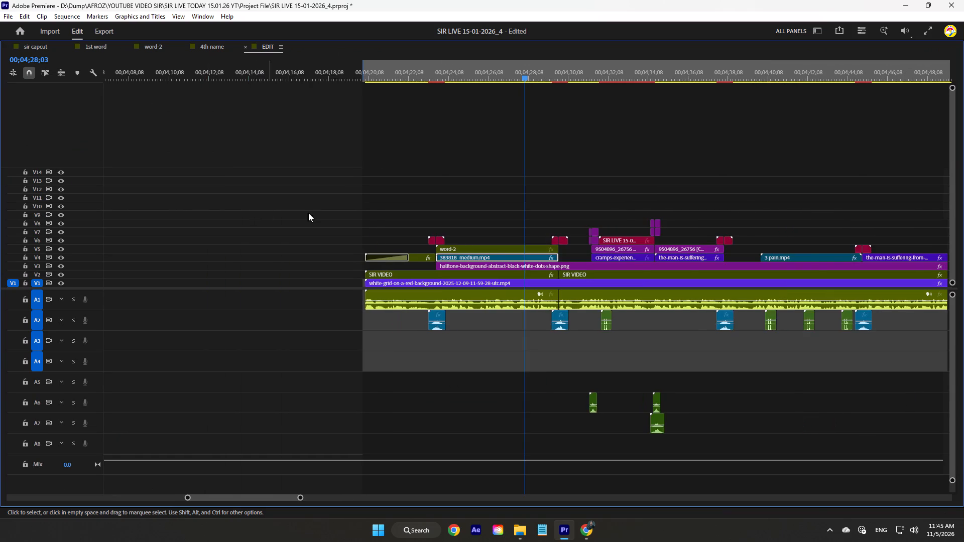
key("equal")
left_click_drag(328, 214, 618, 241)
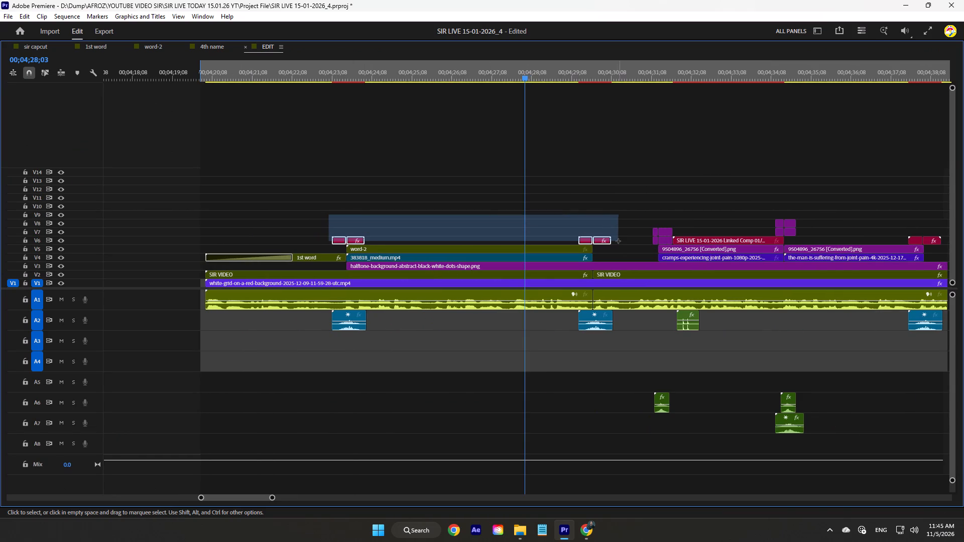
left_click_drag(618, 241, 619, 245)
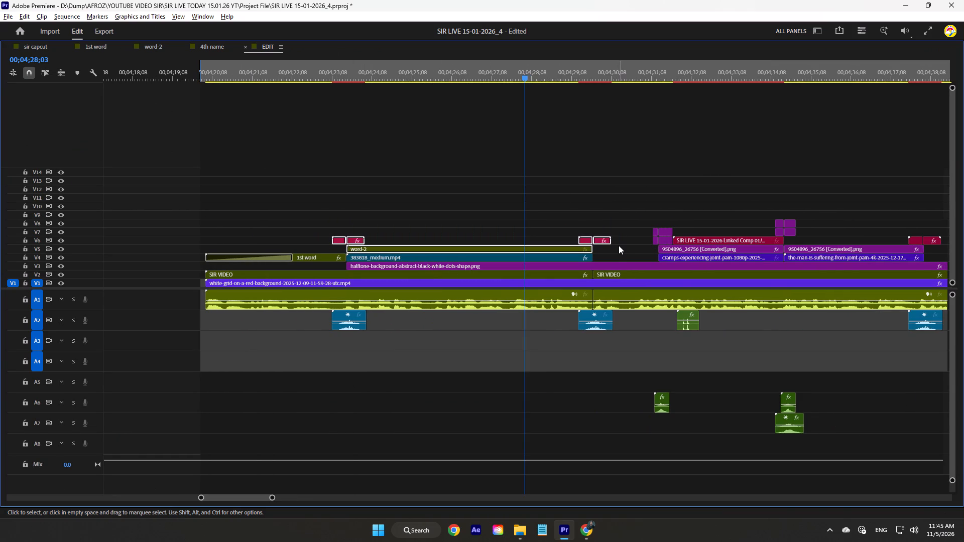
key("alt+Up")
left_click(432, 210)
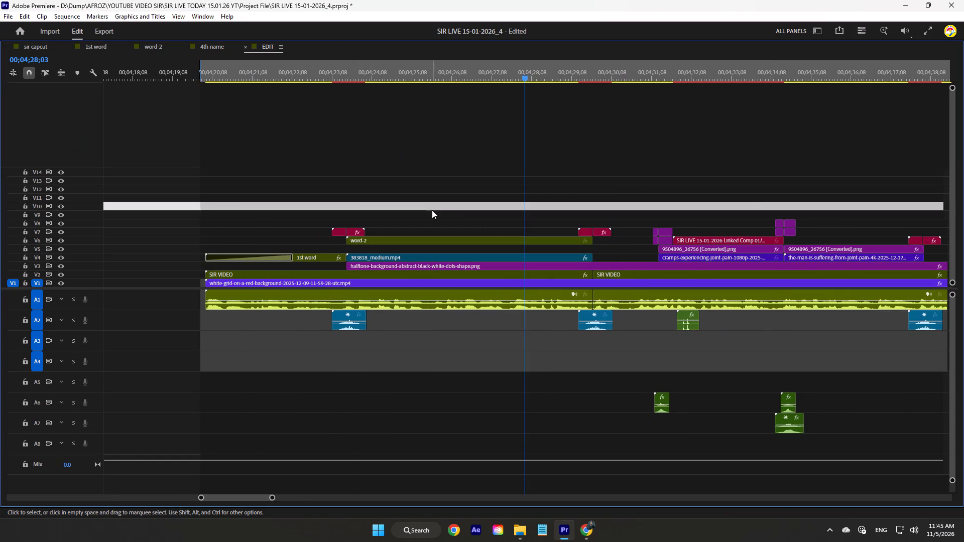
key("grave")
Draw a rectangle of about 2180 × 1260 px covering the whole frame over the Quran footage.
scroll(467, 402, "down", 4)
scroll(467, 402, "up", 1)
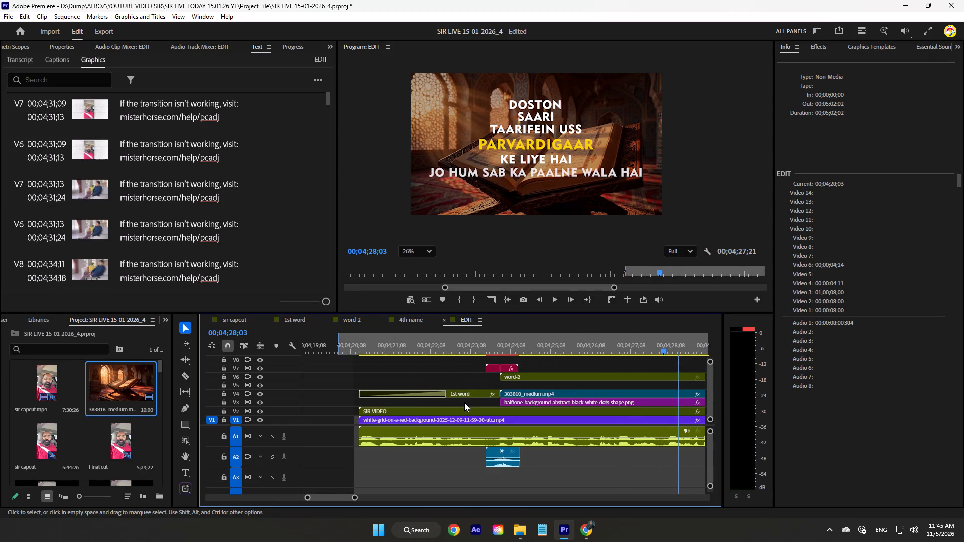
scroll(463, 402, "down", 12)
scroll(444, 389, "down", 3, "alt")
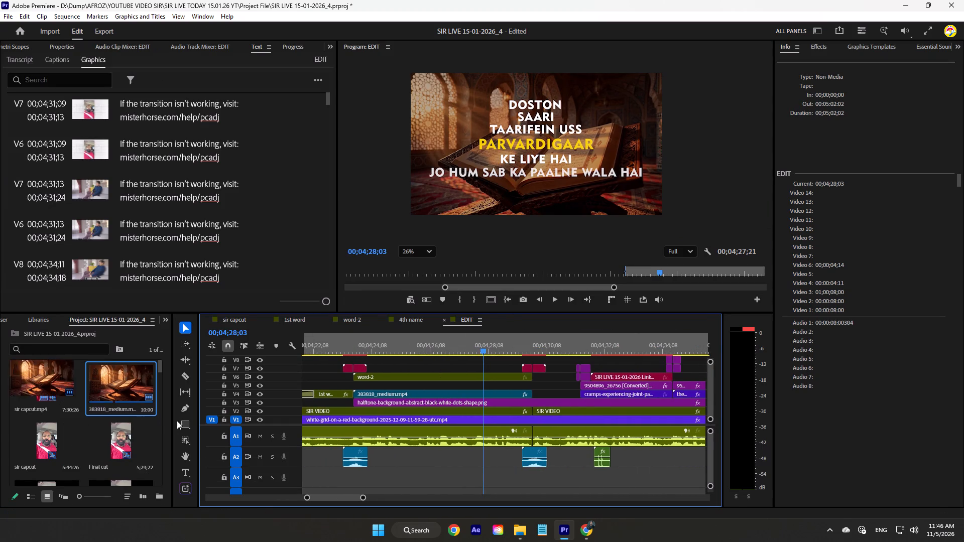
left_click(184, 426)
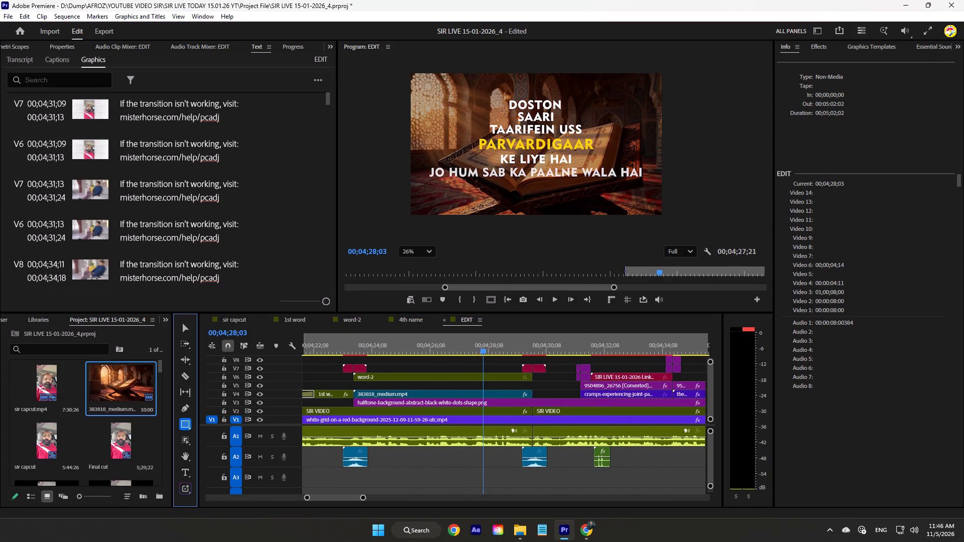
left_click_drag(396, 66, 531, 205)
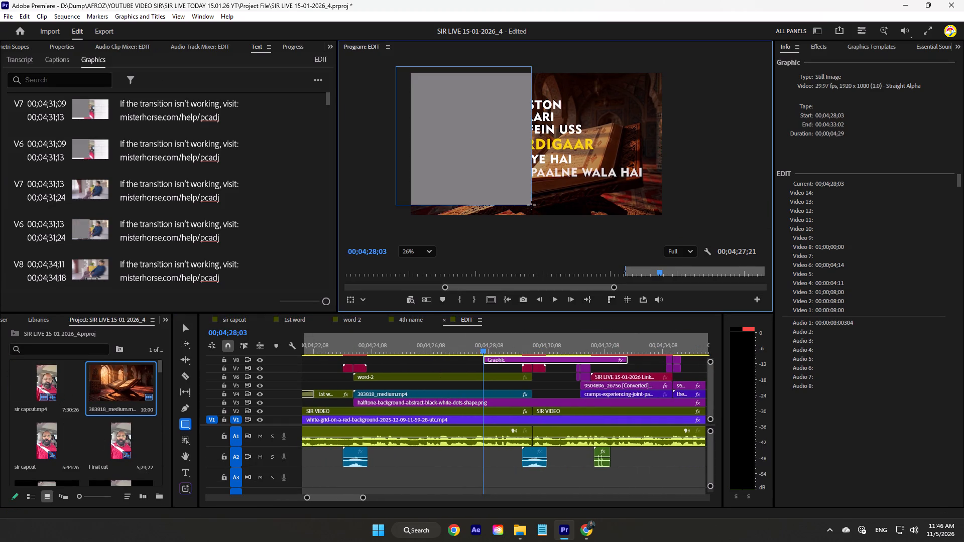
left_click_drag(531, 205, 681, 231)
key("grave")
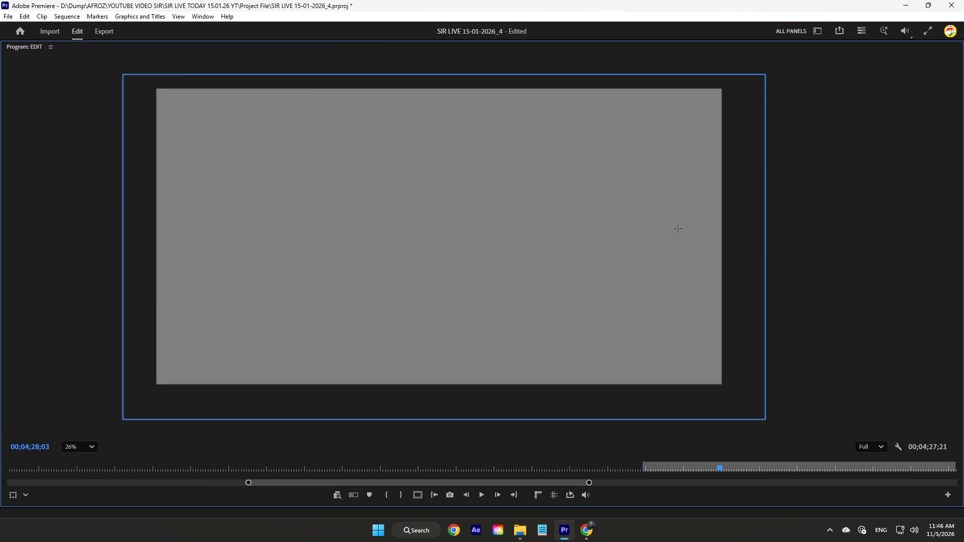
key("grave")
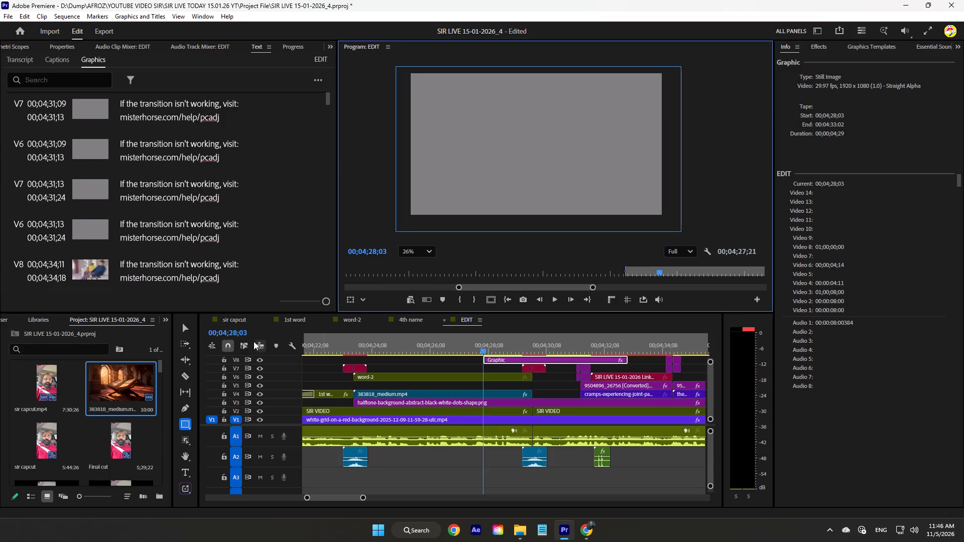
Place the rectangle graphic on V5 between word-2 and 383818_medium.mp4, and extend its end to match the clip's length.
left_click(183, 328)
left_click(411, 343)
key("grave")
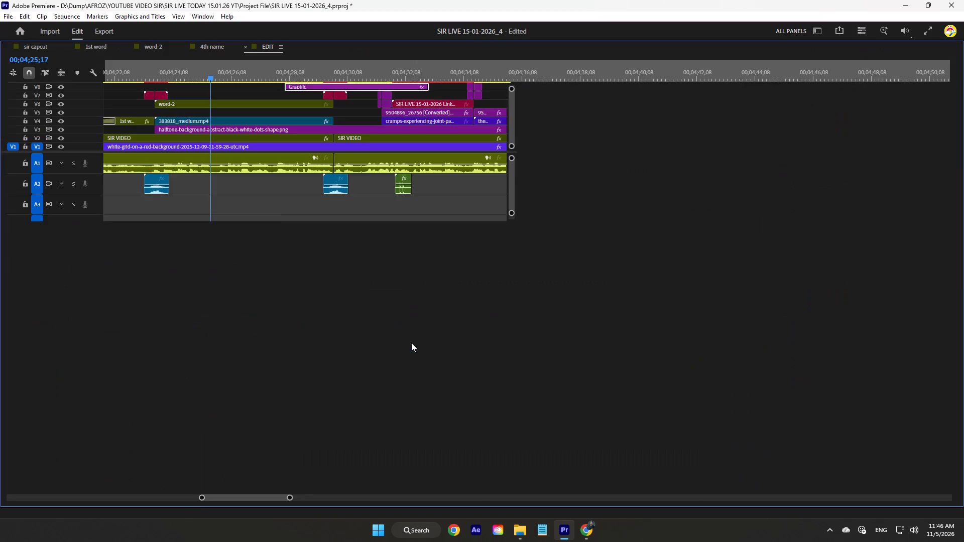
left_click_drag(335, 225, 186, 254)
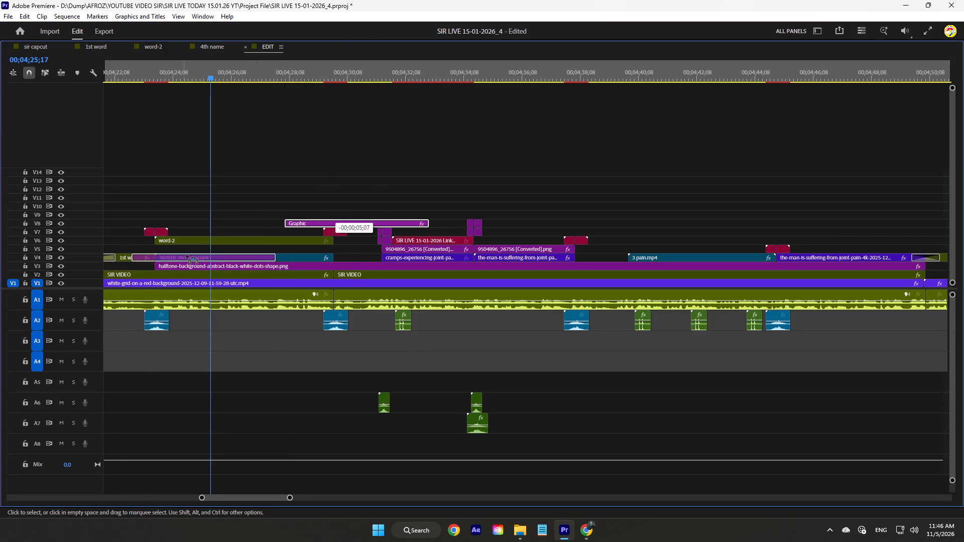
left_click_drag(186, 254, 206, 251)
left_click_drag(299, 247, 302, 247)
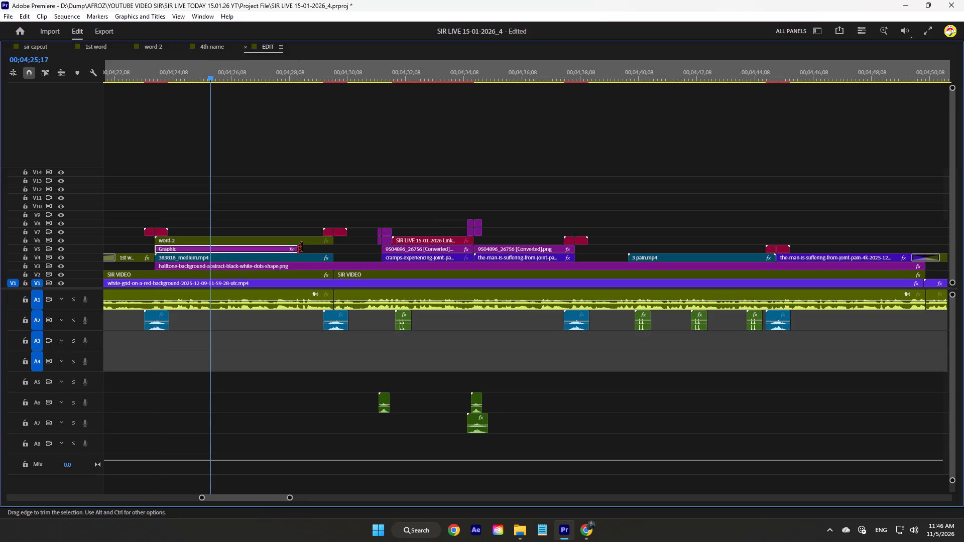
left_click_drag(302, 247, 333, 244)
key("grave")
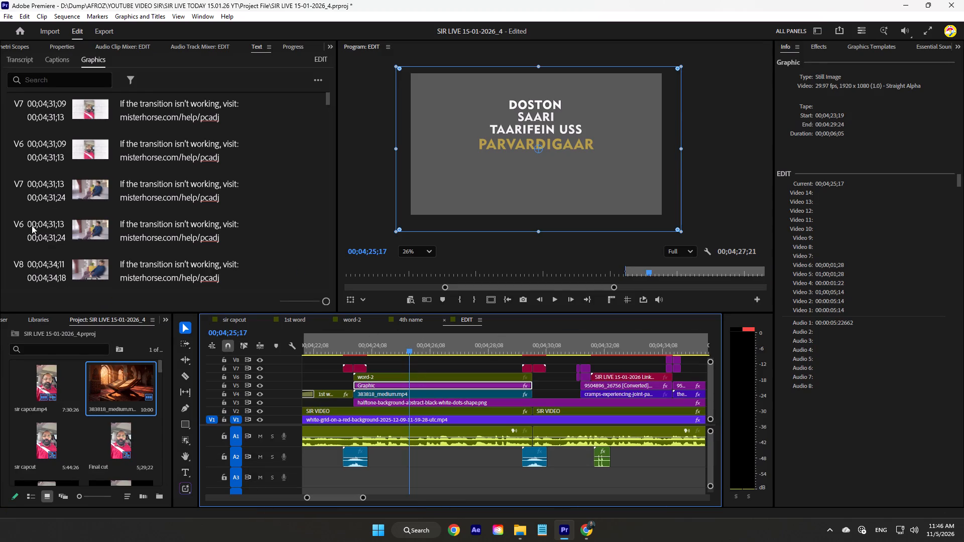
Set the rectangle's fill to black and lower its opacity so it darkens the Quran footage behind the text.
left_click(58, 50)
left_click(35, 165)
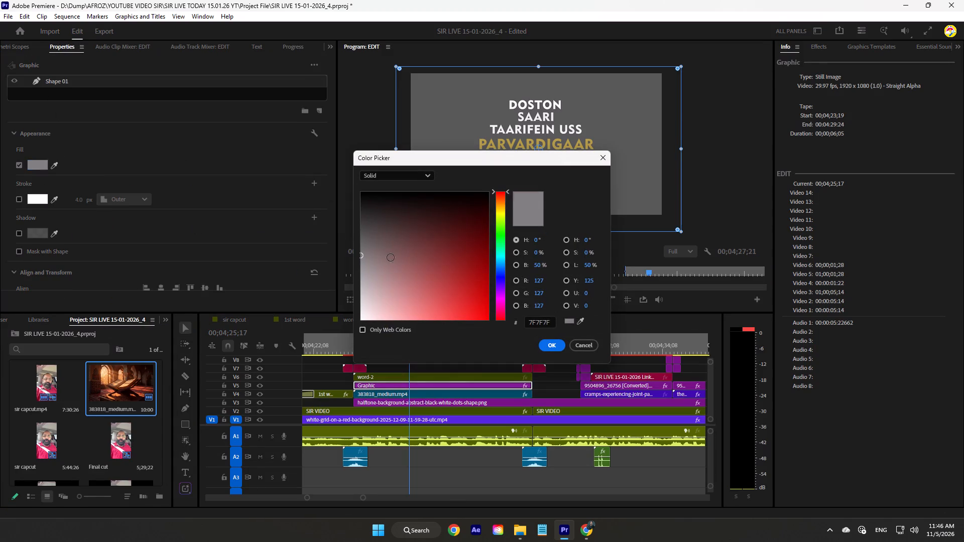
left_click_drag(391, 257, 276, 82)
left_click(564, 344)
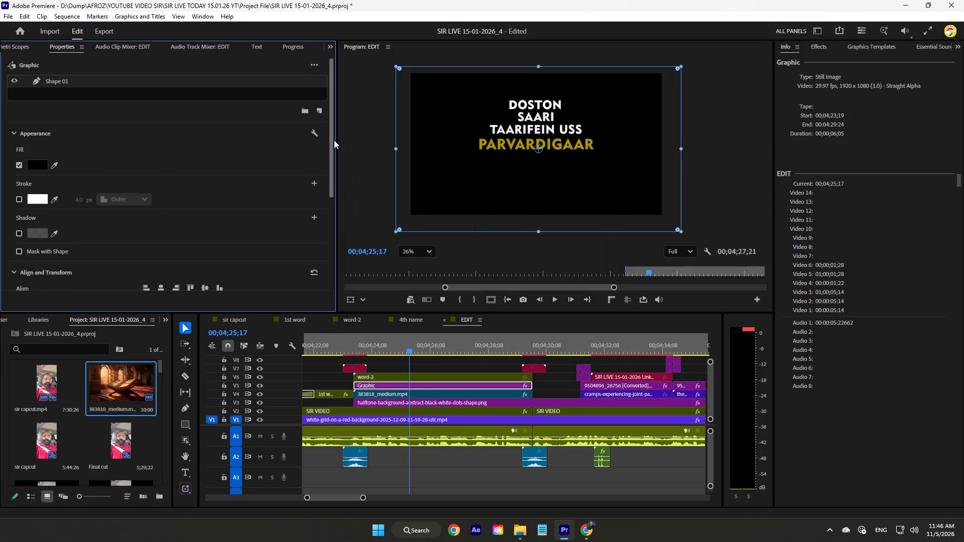
left_click_drag(332, 141, 331, 217)
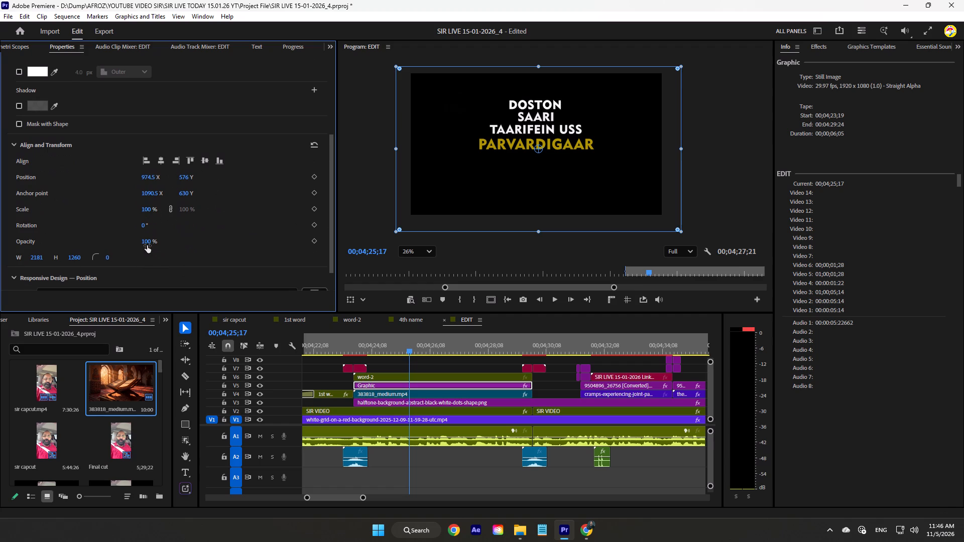
left_click_drag(146, 243, 134, 243)
left_click(440, 368)
Play the EDIT sequence from just before the Quran clip to check the darkened footage and text.
left_click_drag(377, 347, 343, 347)
key("space")
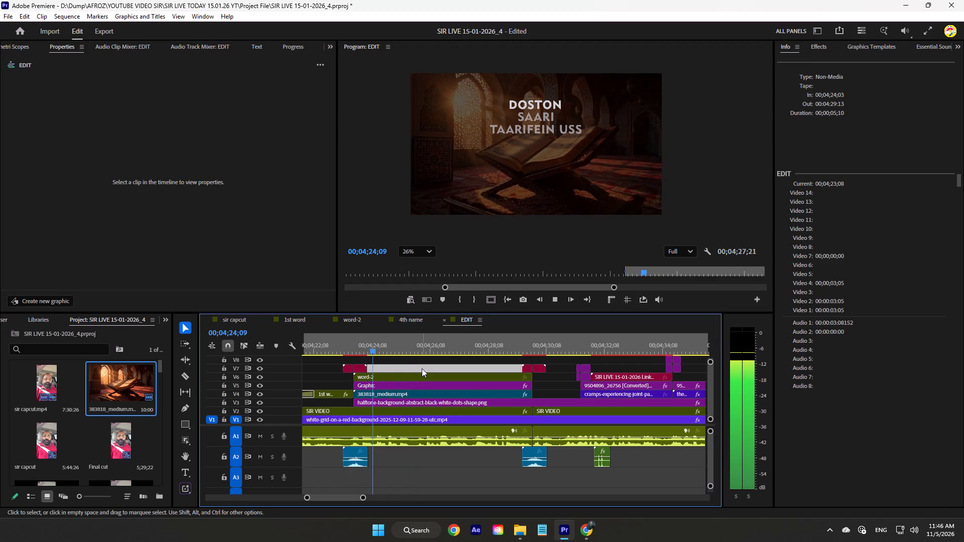
scroll(414, 374, "down", 11, "alt")
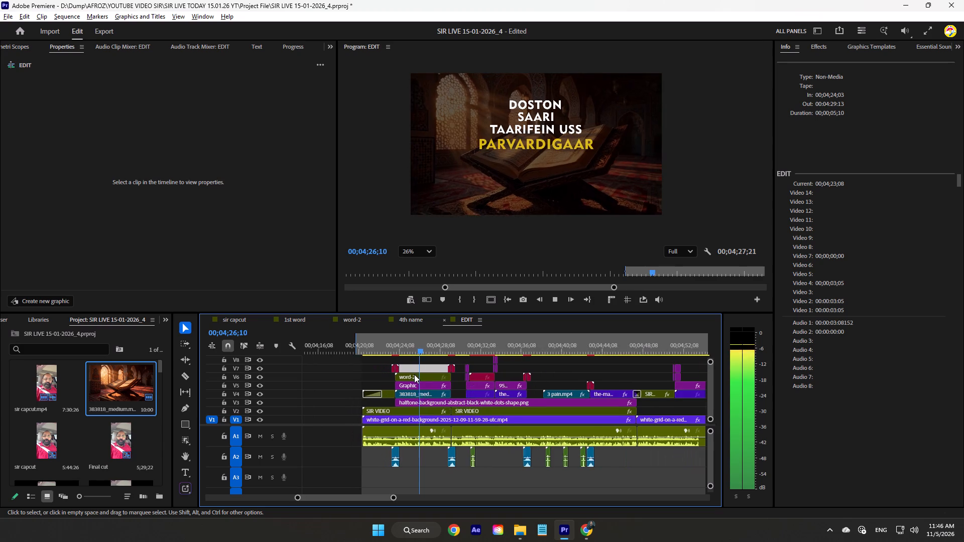
scroll(414, 374, "down", 1, "alt")
scroll(414, 374, "down", 2)
scroll(414, 374, "down", 4, "alt")
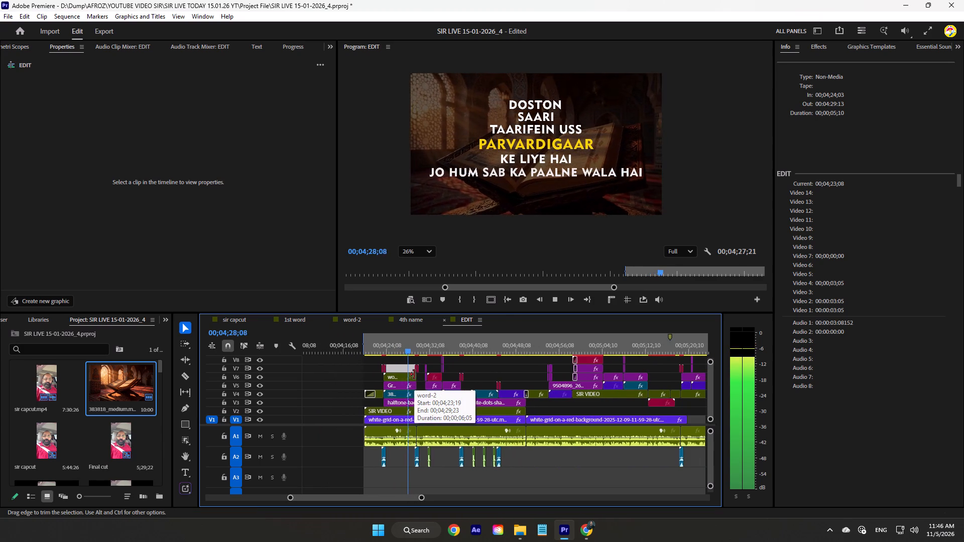
scroll(414, 374, "down", 5)
Scrub through the rest of the EDIT sequence, from the Quran clip to the end, to check for missing media.
left_click_drag(341, 349, 431, 354)
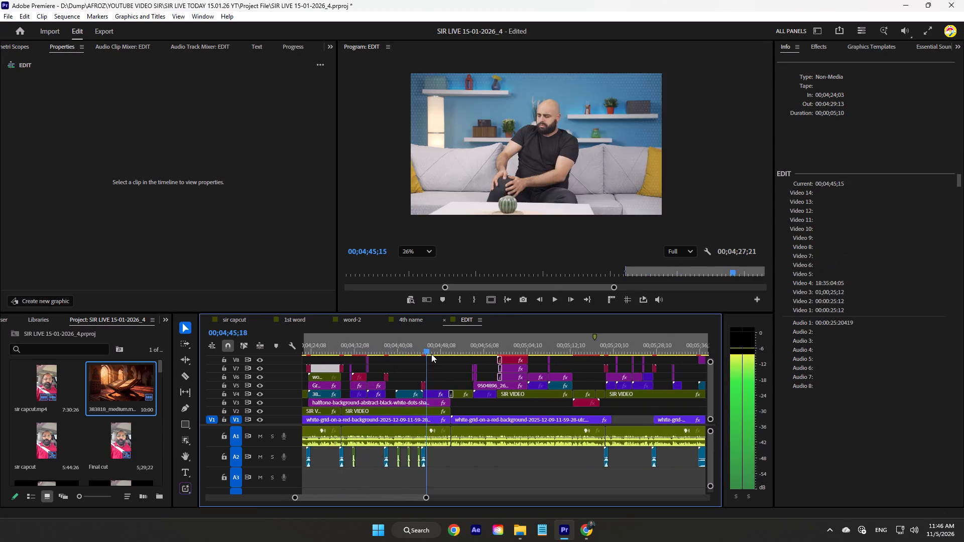
left_click_drag(431, 354, 516, 359)
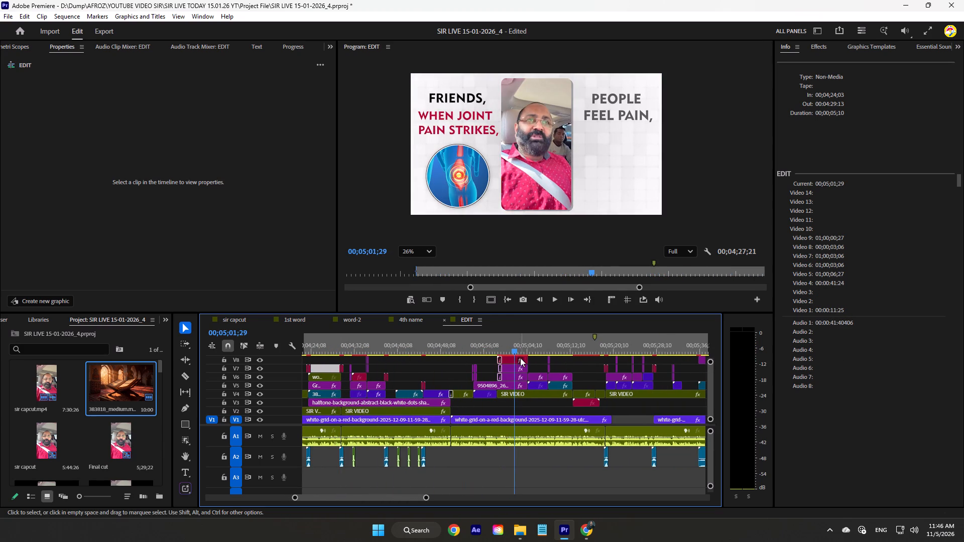
left_click_drag(516, 344, 624, 358)
scroll(588, 367, "down", 14)
left_click_drag(418, 348, 538, 348)
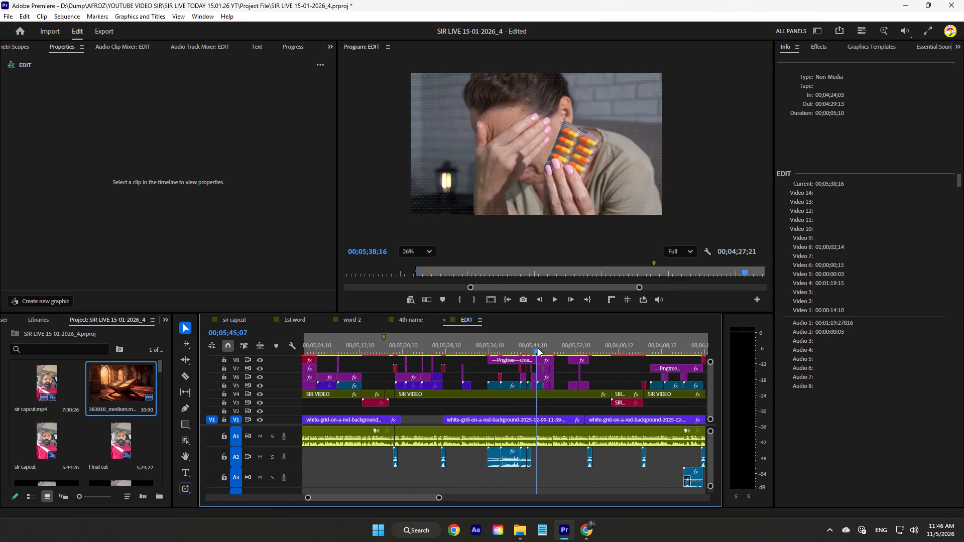
left_click_drag(538, 348, 617, 349)
scroll(581, 357, "down", 7)
scroll(479, 361, "up", 1)
scroll(462, 358, "down", 5)
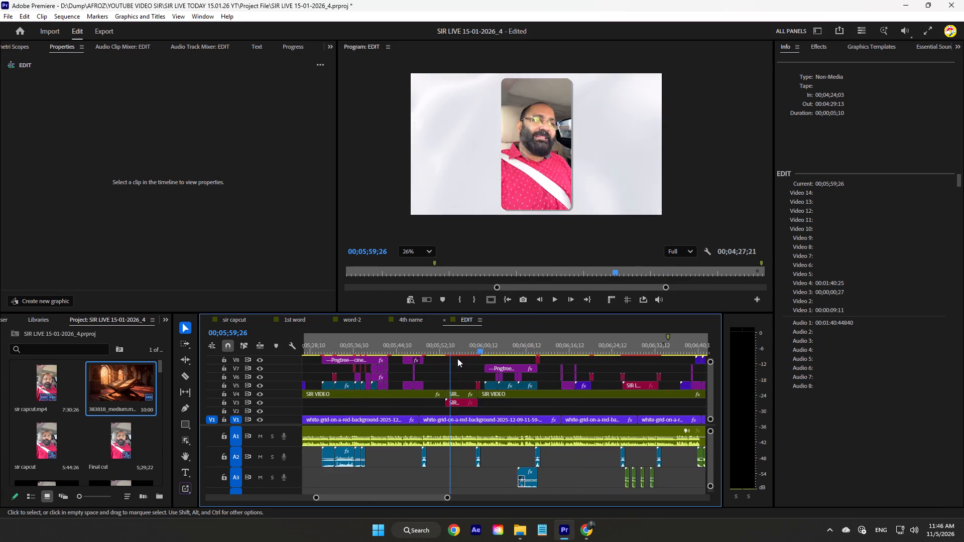
scroll(457, 358, "down", 5)
left_click_drag(400, 351, 558, 349)
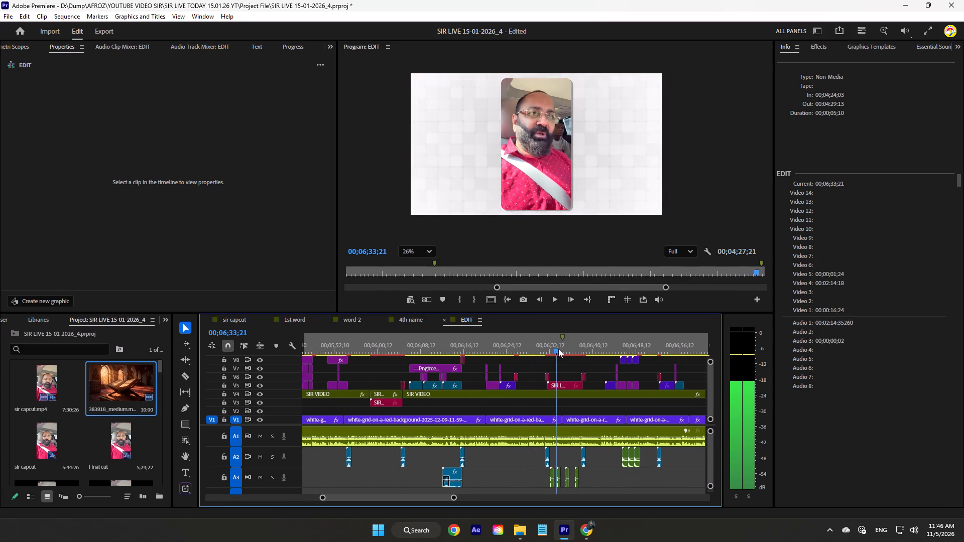
left_click_drag(558, 349, 584, 349)
scroll(565, 355, "down", 17)
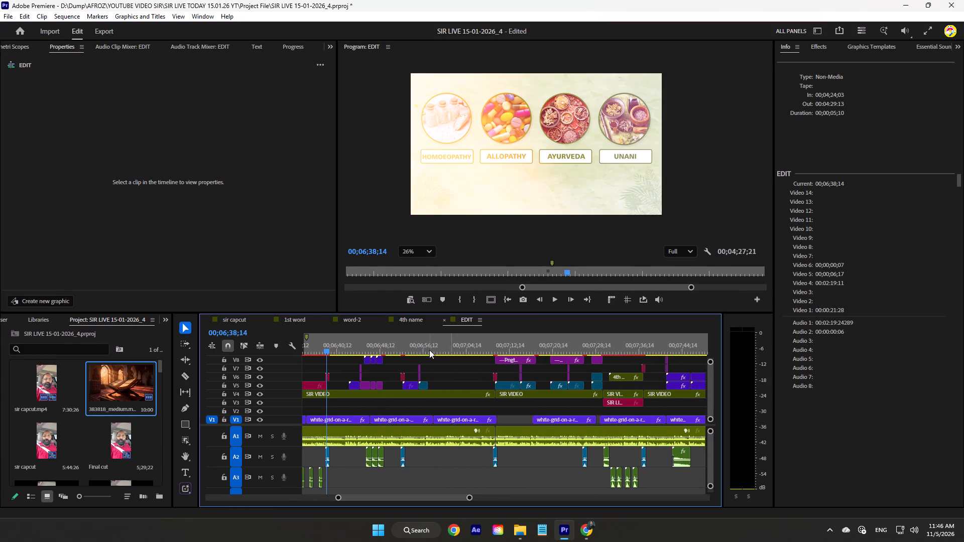
left_click_drag(355, 347, 503, 352)
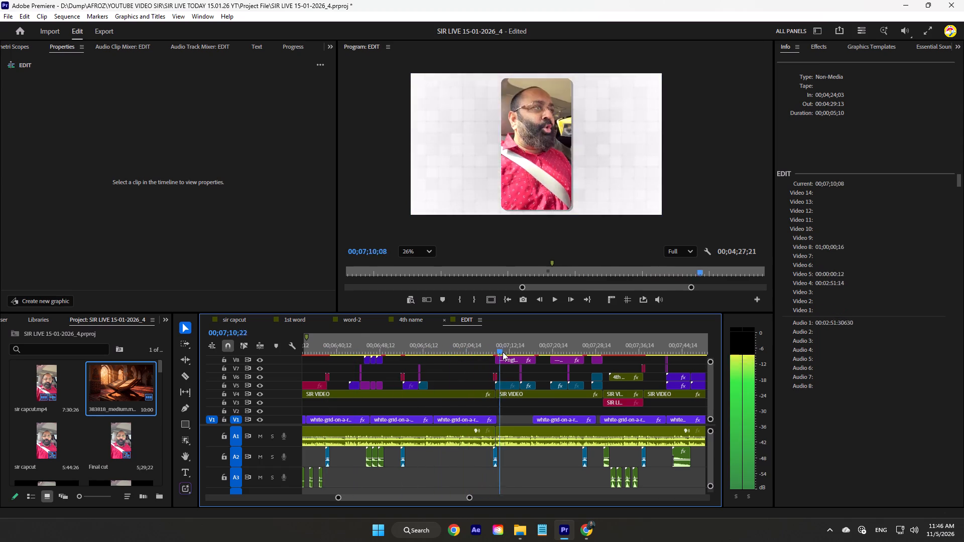
left_click_drag(503, 352, 587, 352)
scroll(537, 354, "down", 9)
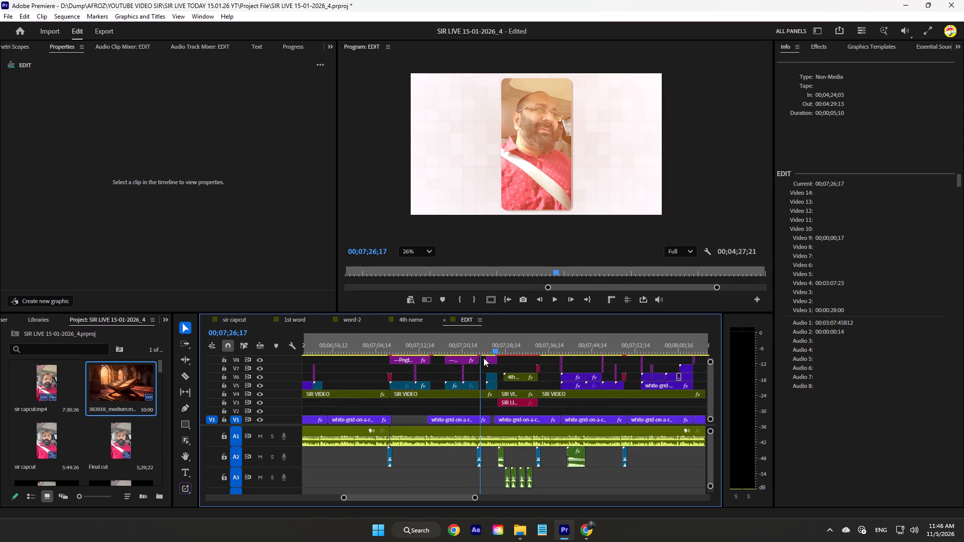
scroll(484, 358, "down", 2)
left_click_drag(427, 350, 524, 352)
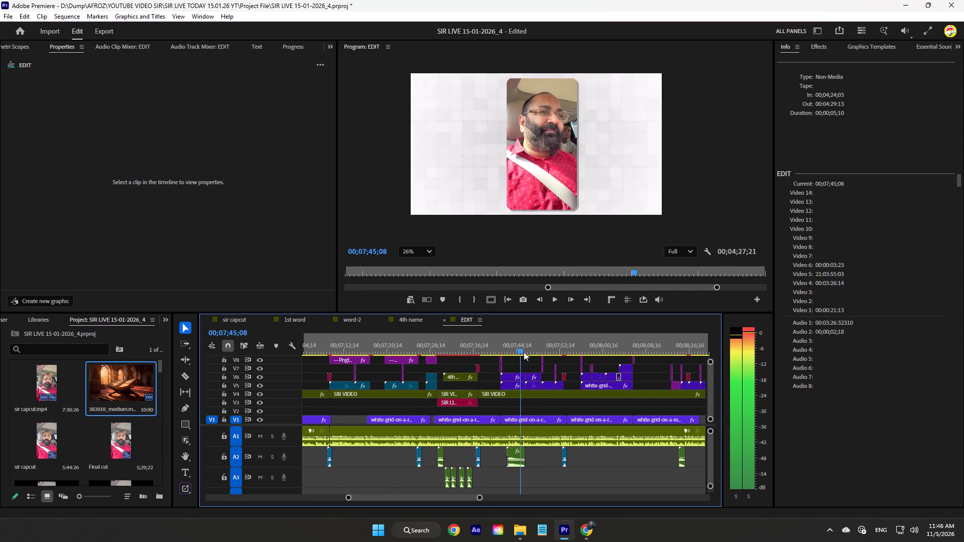
left_click_drag(524, 352, 547, 352)
scroll(538, 352, "down", 6)
left_click_drag(466, 343, 553, 350)
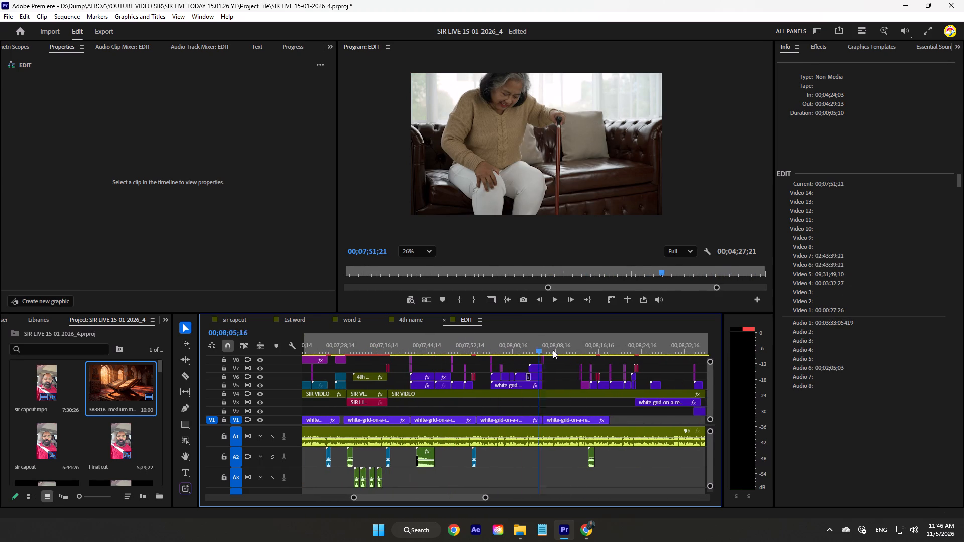
left_click_drag(553, 350, 587, 350)
scroll(560, 353, "down", 13)
left_click_drag(418, 345, 561, 347)
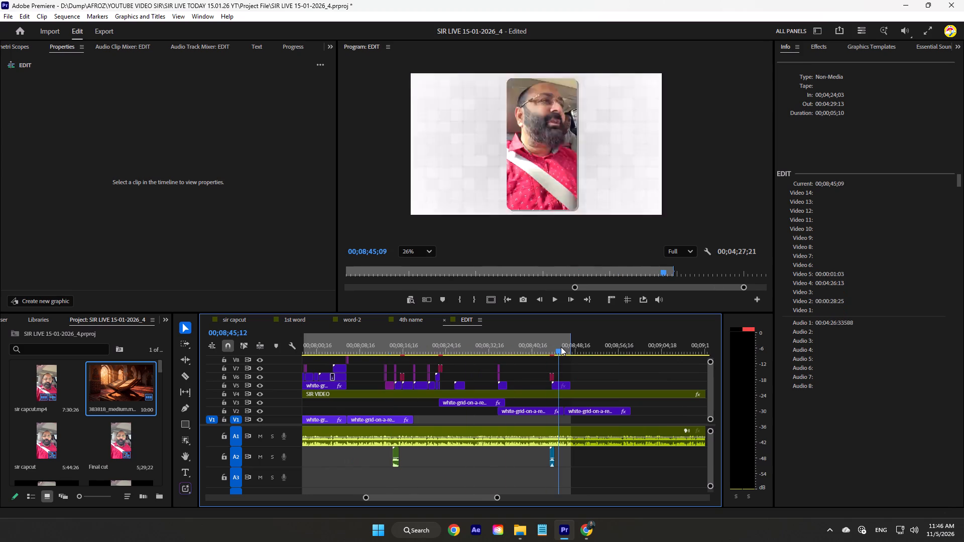
left_click_drag(561, 347, 697, 357)
scroll(648, 358, "down", 5)
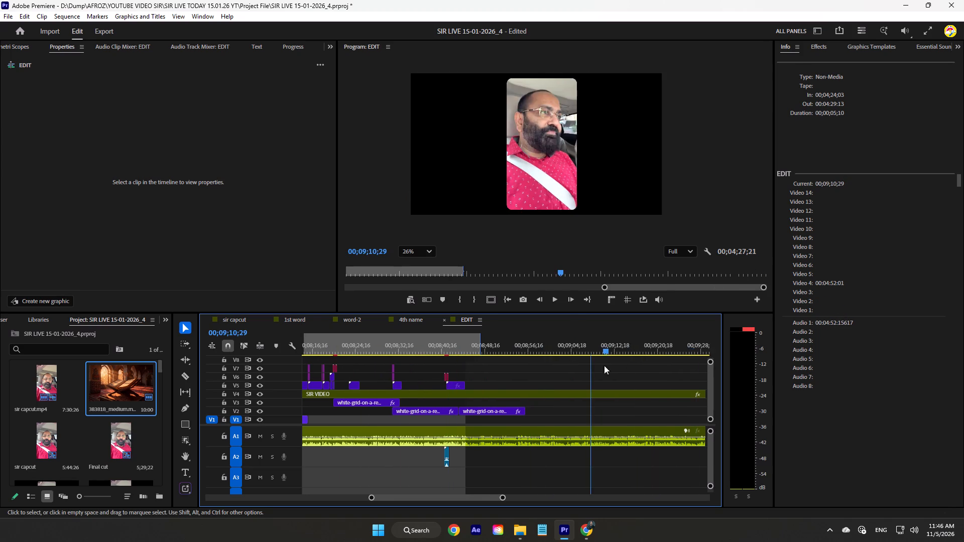
scroll(604, 365, "down", 16)
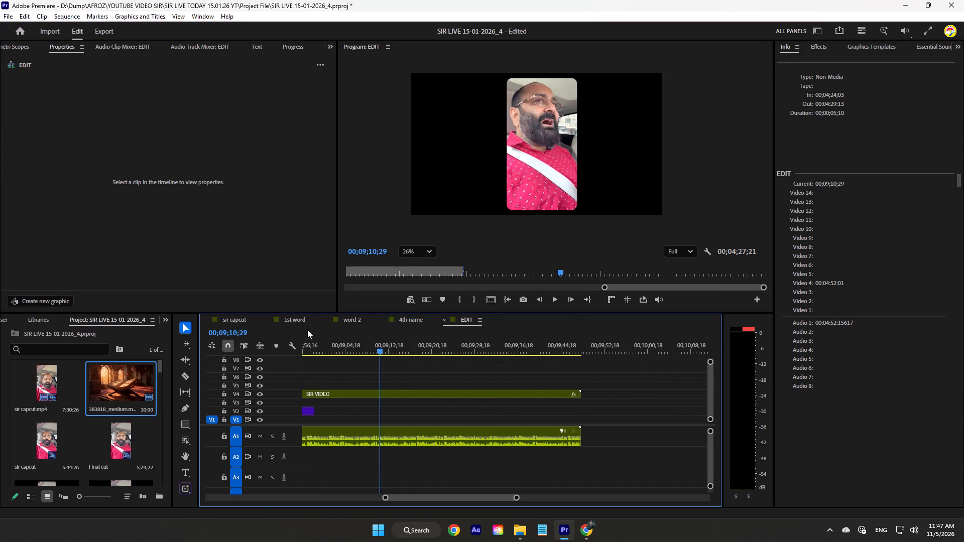
Look through the sir capcut, 1st word, word-2 and 4th name sequences, and return to EDIT.
left_click(239, 321)
left_click(297, 320)
left_click(356, 318)
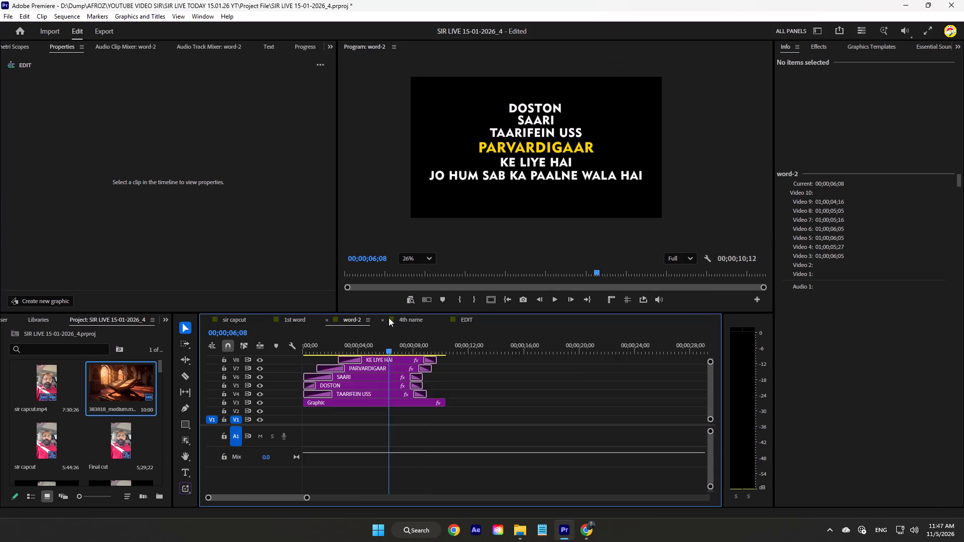
left_click(406, 319)
left_click(462, 320)
left_click(396, 359)
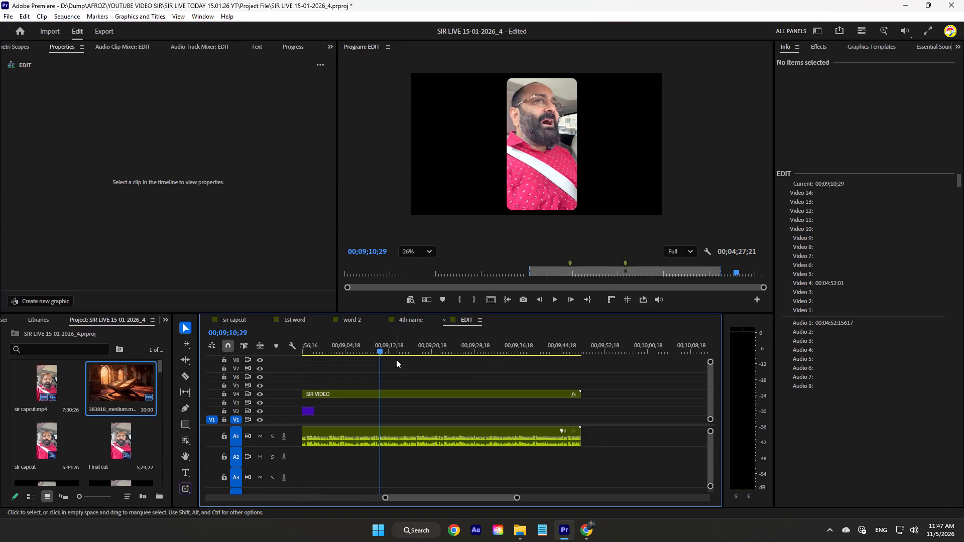
Save the SIR LIVE 15-01-2026_4 project and close Premiere.
key("ctrl+s")
left_click(963, 0)
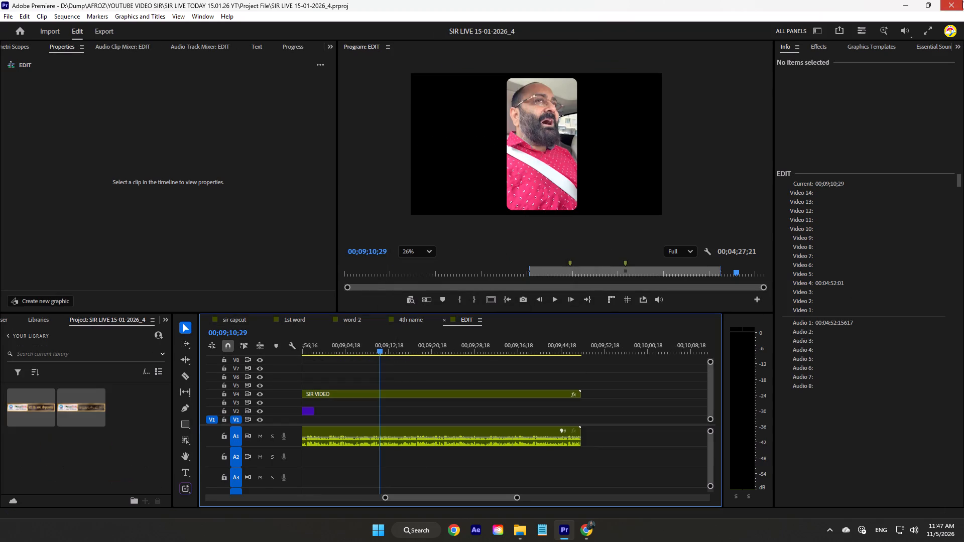
In File Explorer, go to the Project File folder and reopen SIR LIVE 15-01-2026_4.prproj without relinking its missing media.
left_click_drag(71, 22, 62, 27)
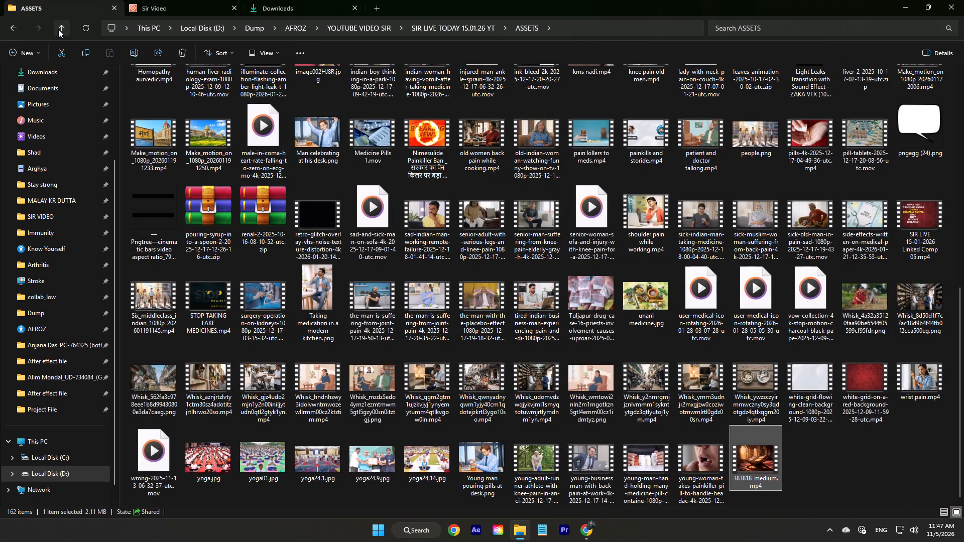
left_click(58, 29)
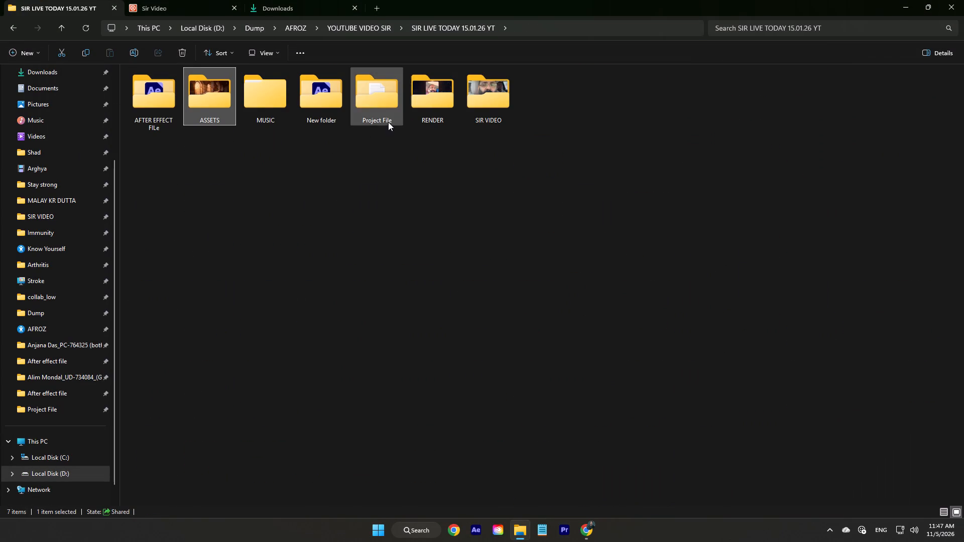
double_click(370, 119)
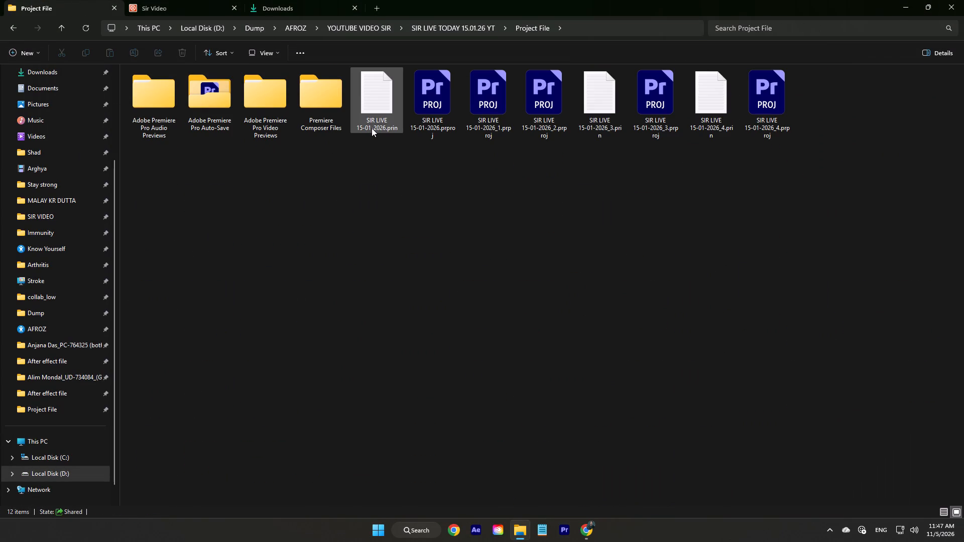
left_click(775, 108)
left_click(775, 108)
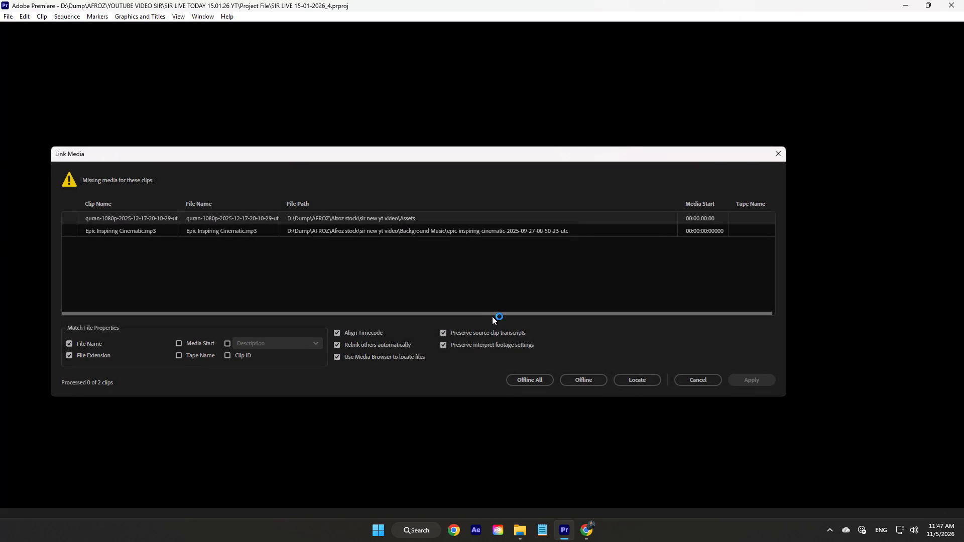
left_click(702, 389)
left_click(702, 376)
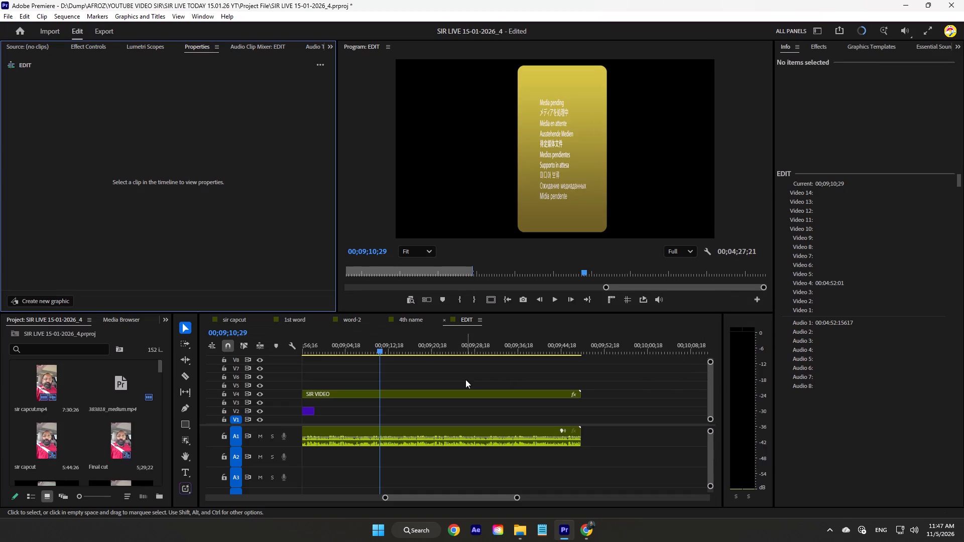
Check the end of the EDIT timeline in the reopened project, and close Premiere without saving.
left_click_drag(419, 348, 533, 361)
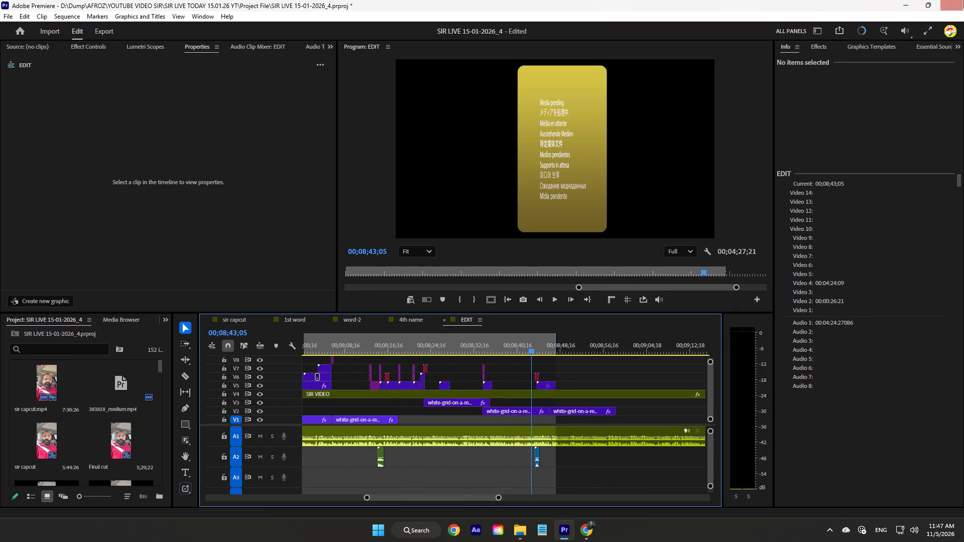
left_click(963, 0)
left_click(521, 294)
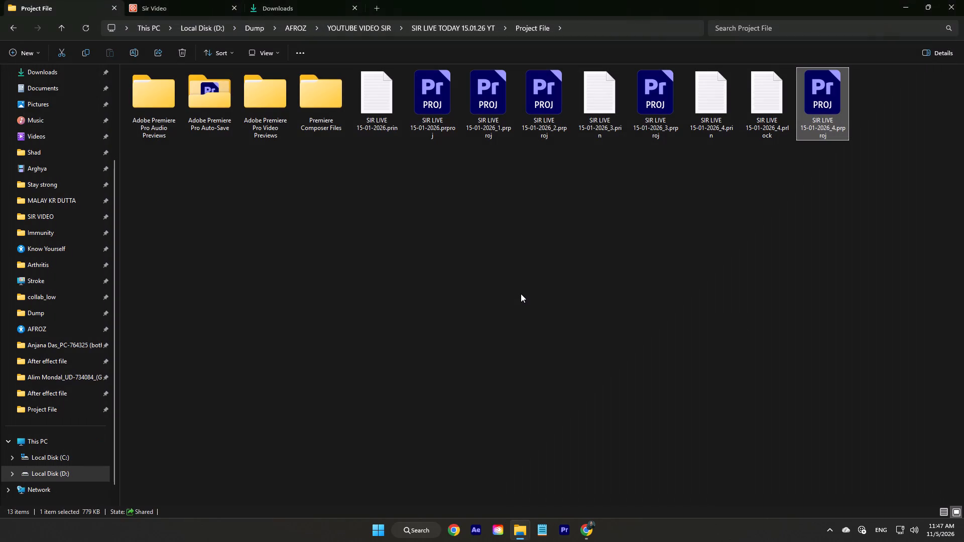
Open SIR LIVE 15-01-2026_3.prproj without relinking media to inspect its EDIT timeline, and close it without saving.
double_click(645, 111)
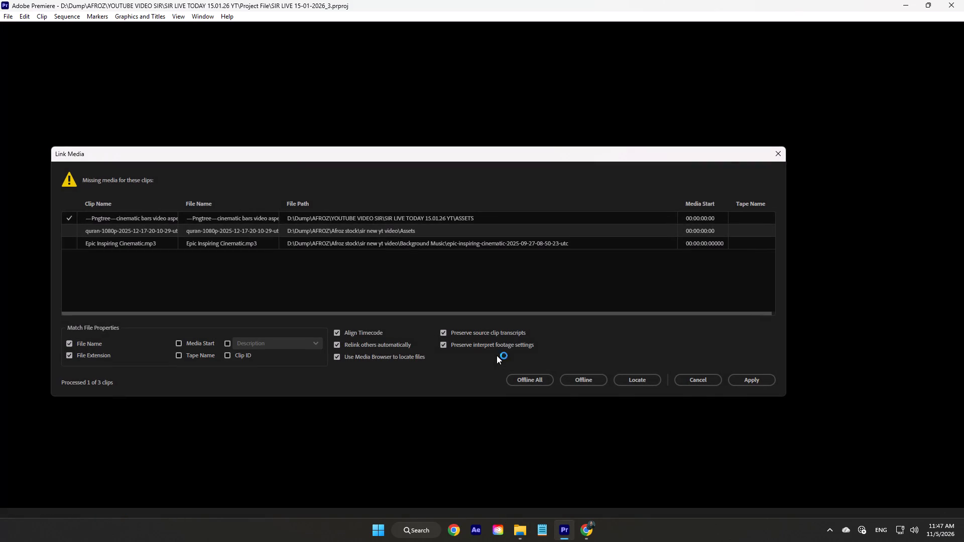
left_click(703, 382)
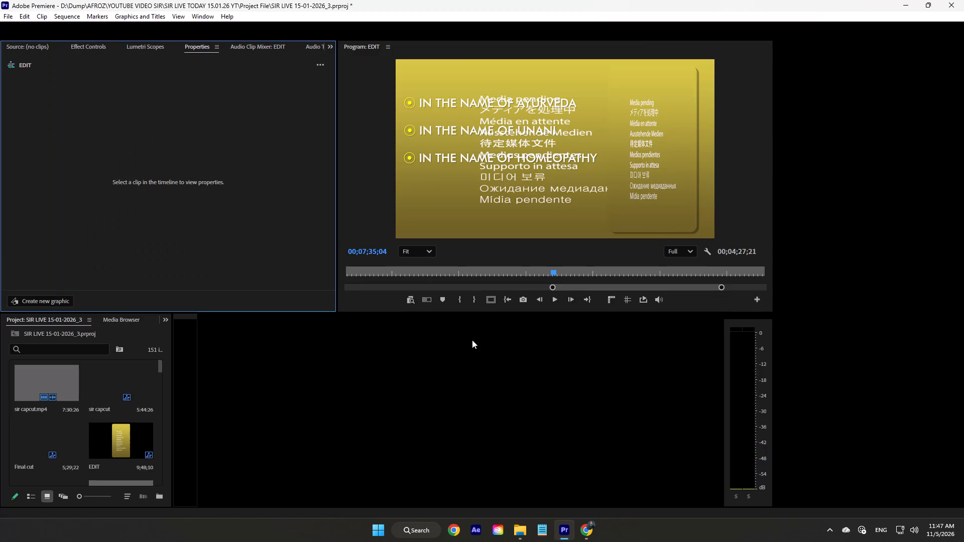
scroll(472, 343, "down", 20)
scroll(472, 343, "down", 20)
scroll(472, 343, "down", 4)
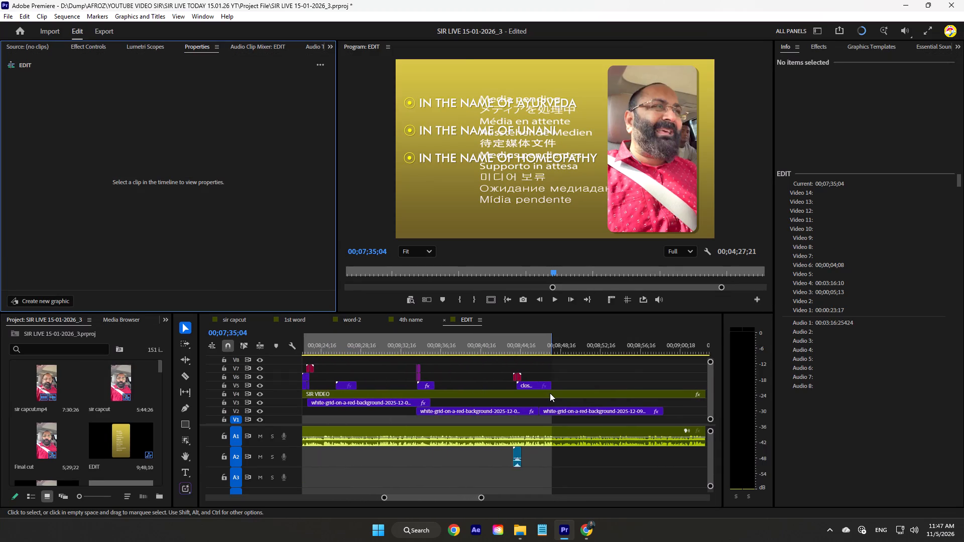
scroll(549, 392, "down", 12)
left_click(962, 44)
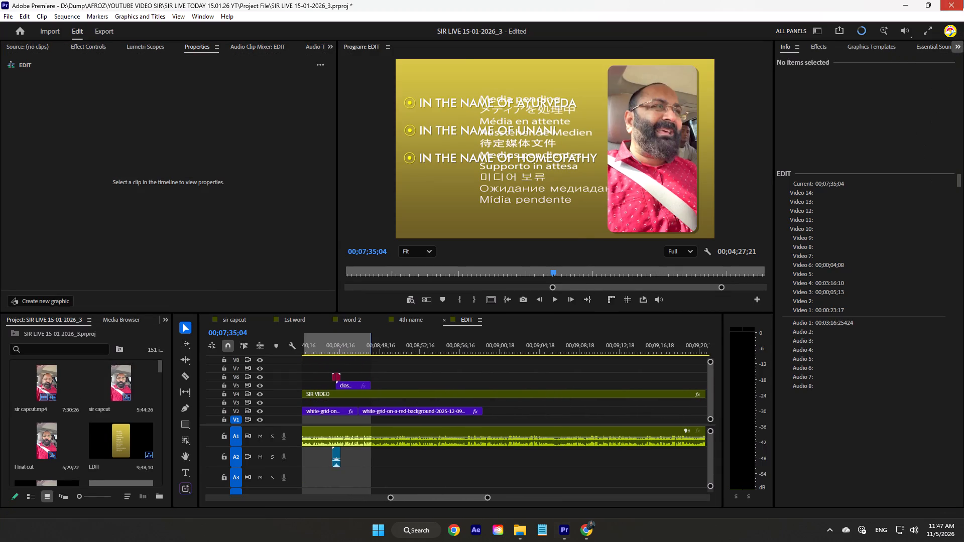
left_click(963, 0)
left_click(517, 294)
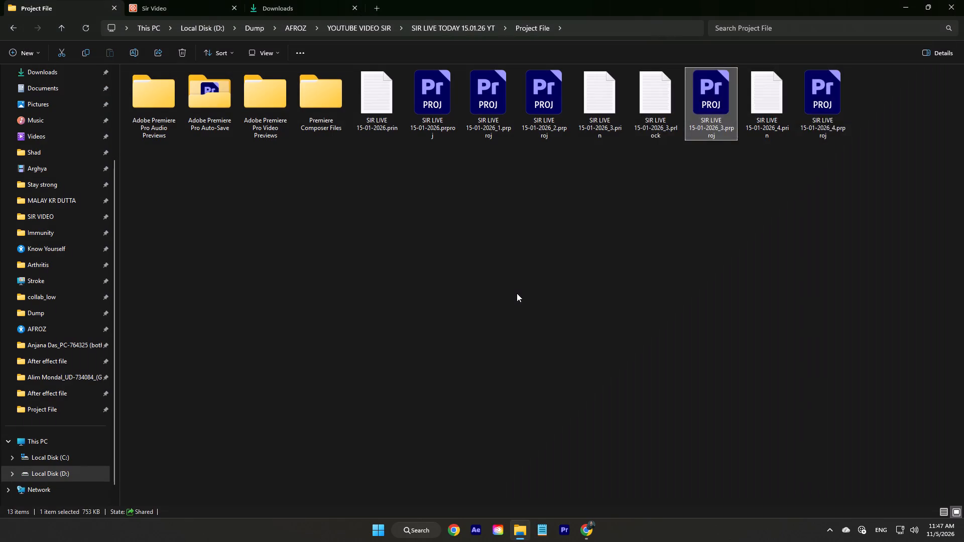
Open SIR LIVE 15-01-2026_2.prproj without relinking media to inspect its EDIT timeline, and close it without saving.
double_click(554, 120)
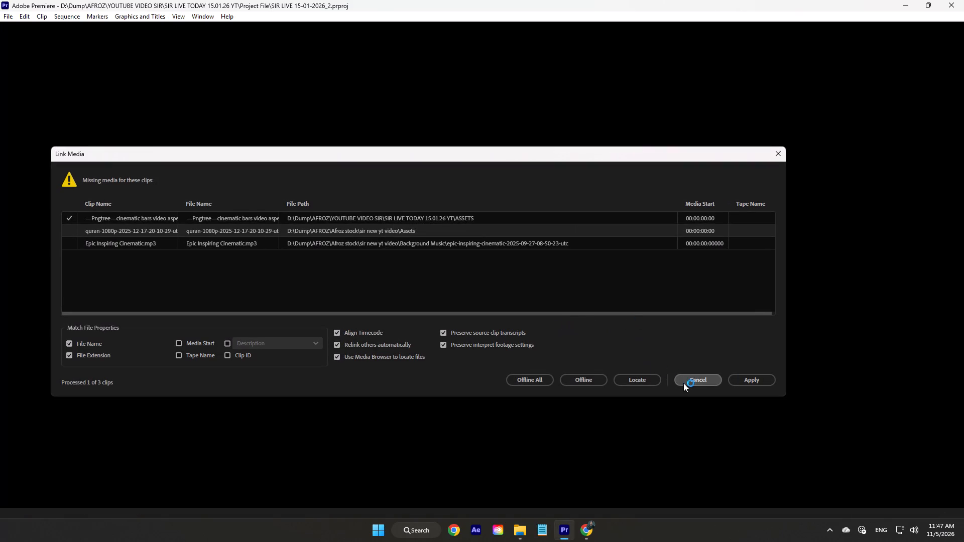
left_click(687, 379)
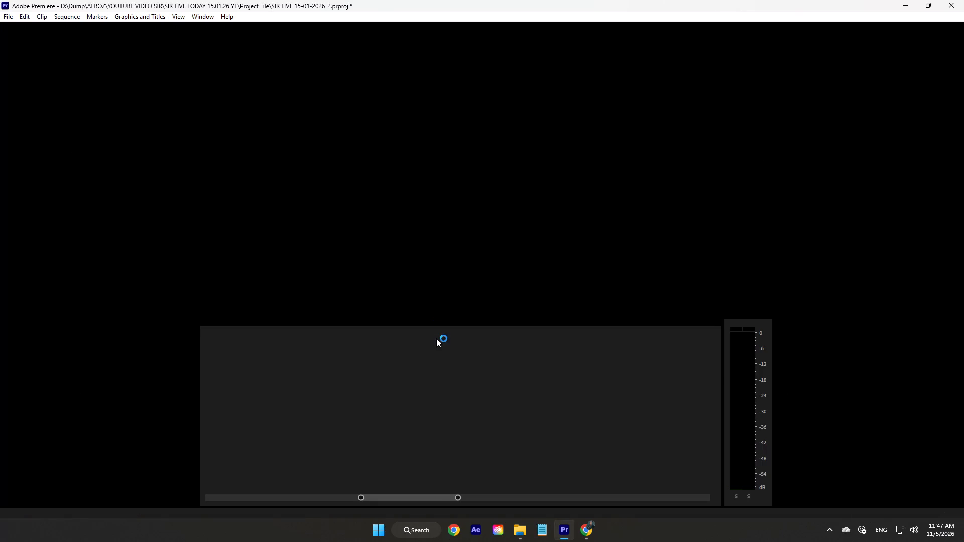
scroll(446, 349, "down", 20)
scroll(446, 349, "down", 5)
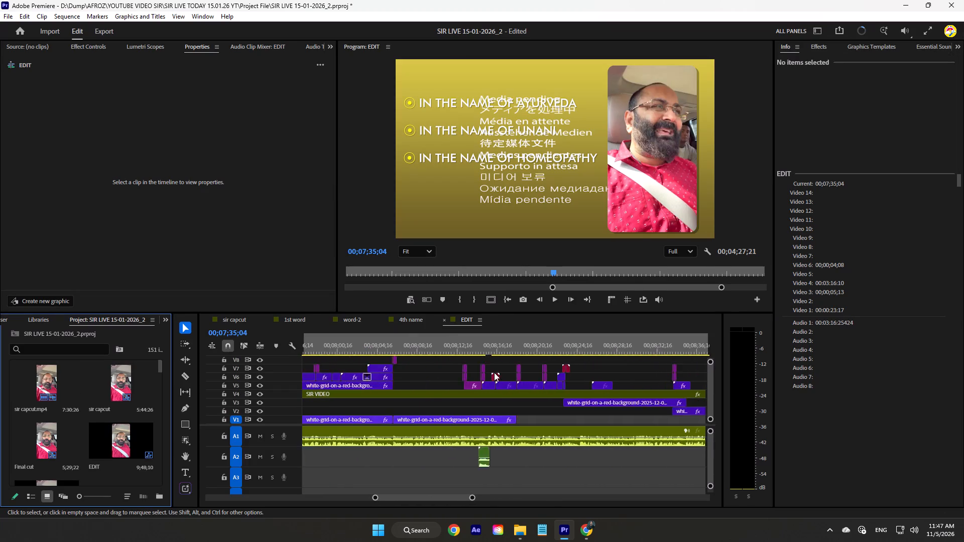
scroll(494, 372, "down", 20)
scroll(494, 372, "down", 9)
left_click(963, 0)
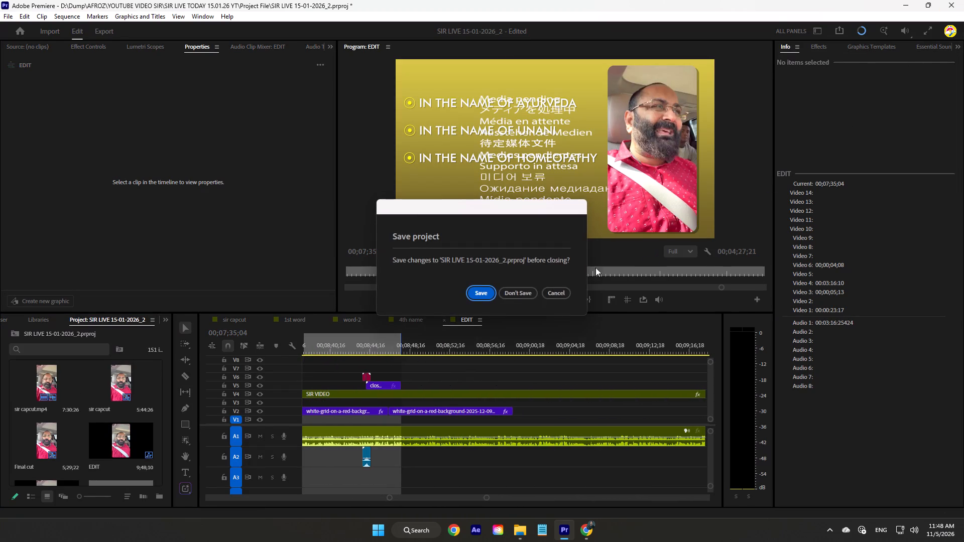
left_click(529, 294)
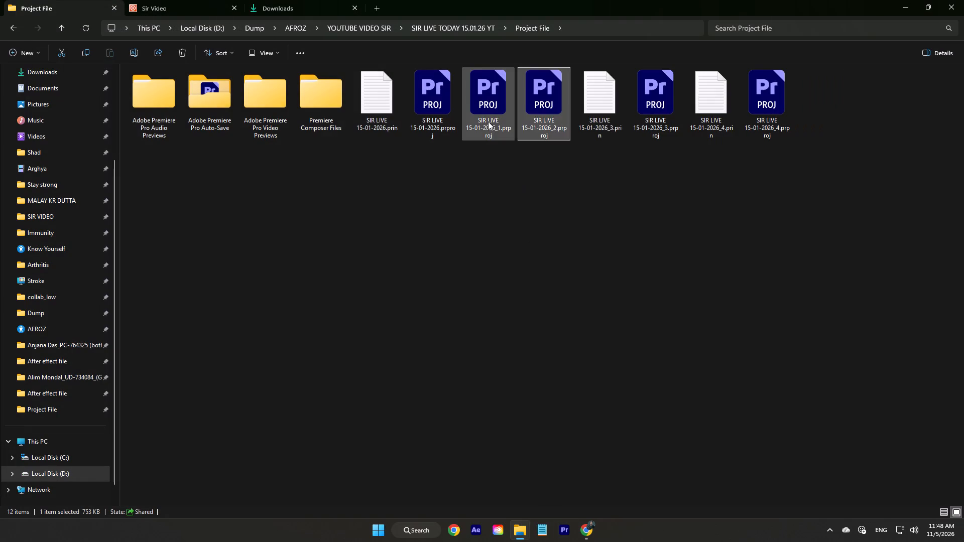
Open SIR LIVE 15-01-2026_1.prproj without relinking its missing media and show its EDIT sequence.
double_click(488, 119)
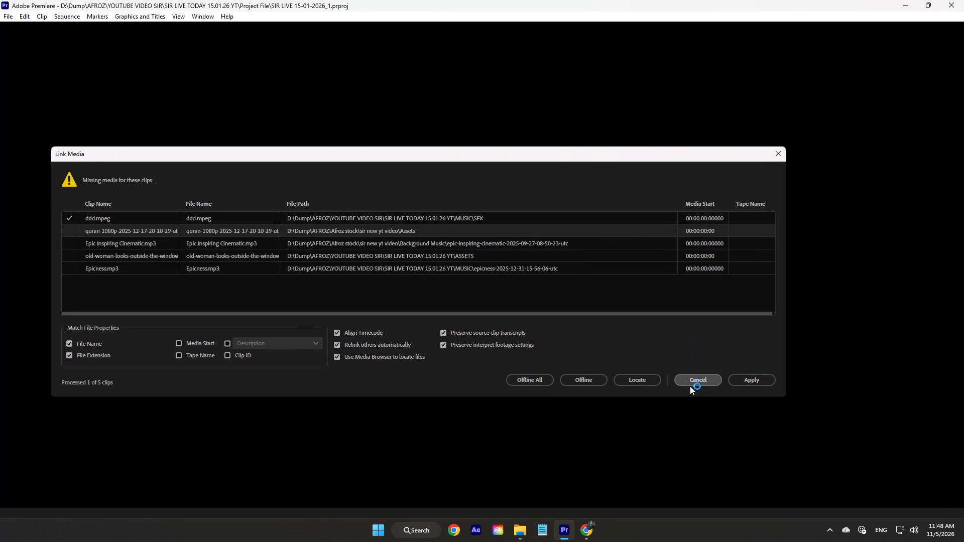
left_click(690, 380)
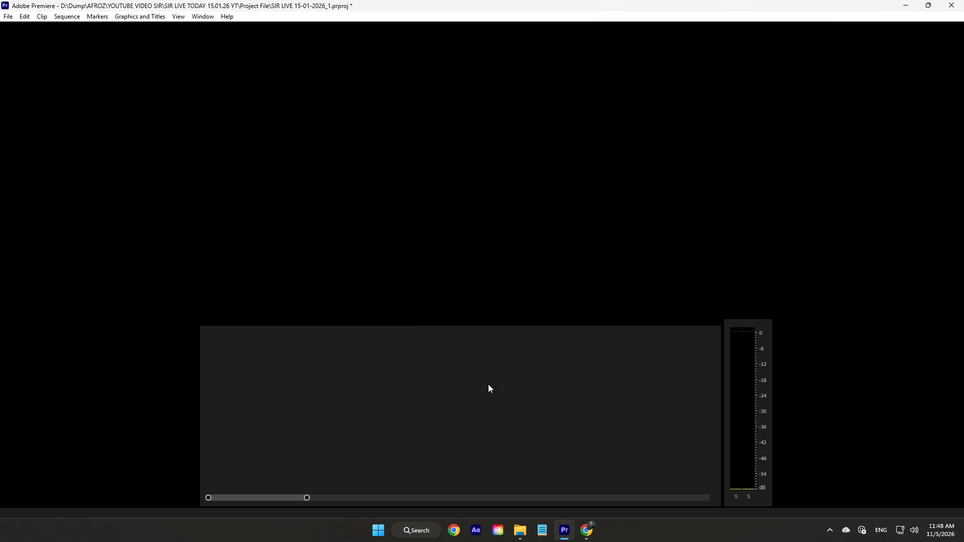
left_click(415, 320)
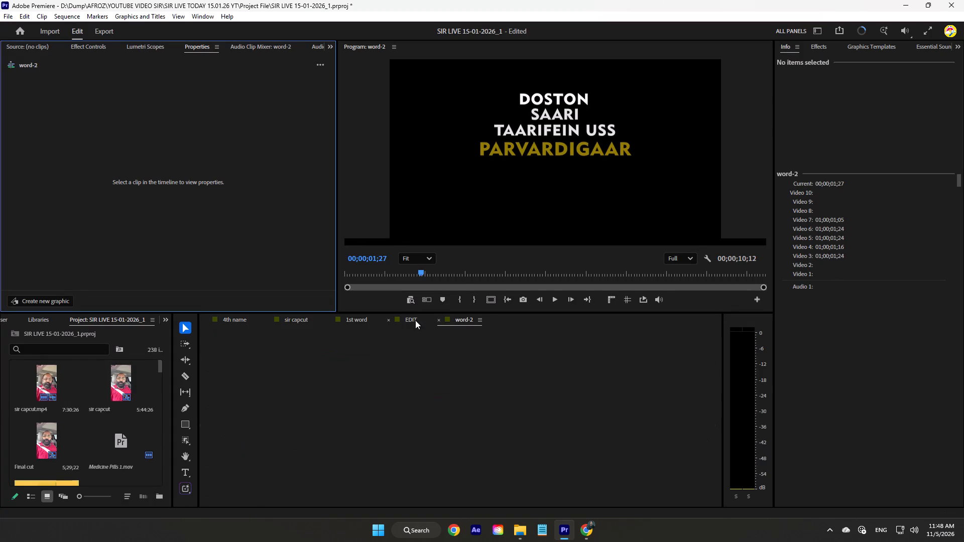
Look through the clips along the EDIT timeline from its beginning to its end.
scroll(561, 375, "down", 7)
scroll(561, 377, "up", 1)
scroll(554, 375, "down", 20)
scroll(554, 375, "down", 14)
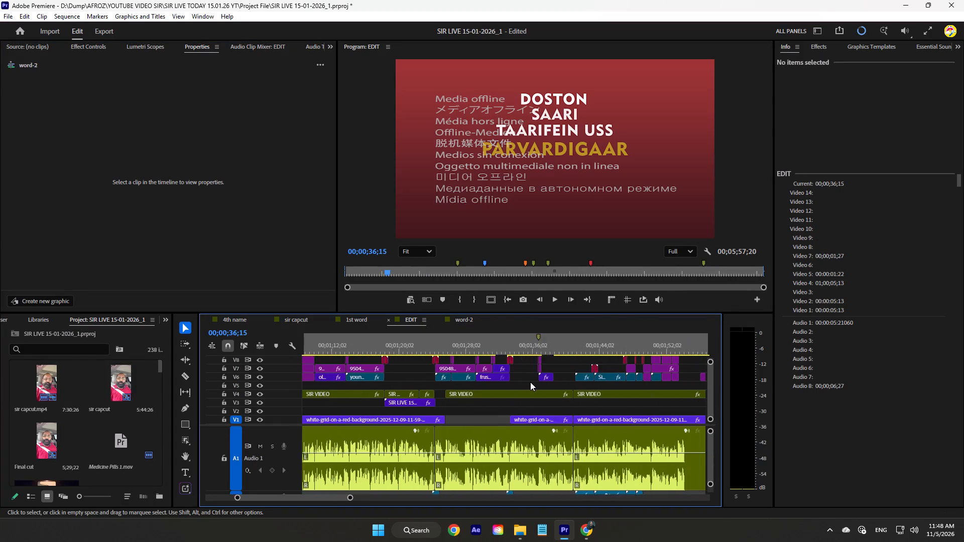
scroll(530, 382, "down", 16)
scroll(529, 380, "up", 1)
scroll(529, 380, "down", 13)
scroll(529, 381, "up", 1)
scroll(529, 381, "down", 20)
scroll(529, 381, "down", 20)
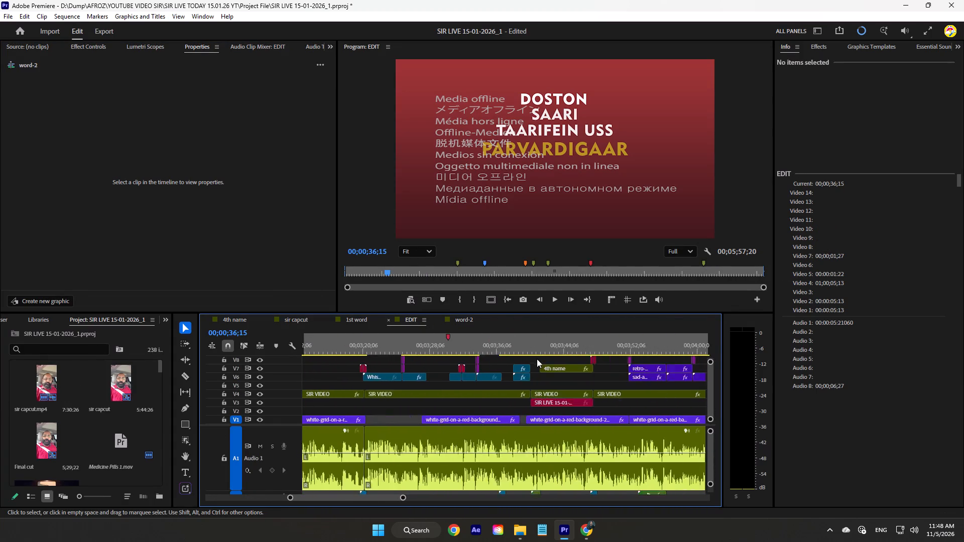
scroll(537, 360, "up", 1)
scroll(537, 360, "down", 6)
scroll(537, 358, "up", 1)
scroll(537, 360, "down", 12)
scroll(534, 367, "up", 1)
scroll(534, 372, "down", 6)
scroll(536, 369, "up", 1)
Scrub and play the closing seconds of the EDIT sequence, from about 00;05;49;25, to check how it ends.
left_click(740, 272)
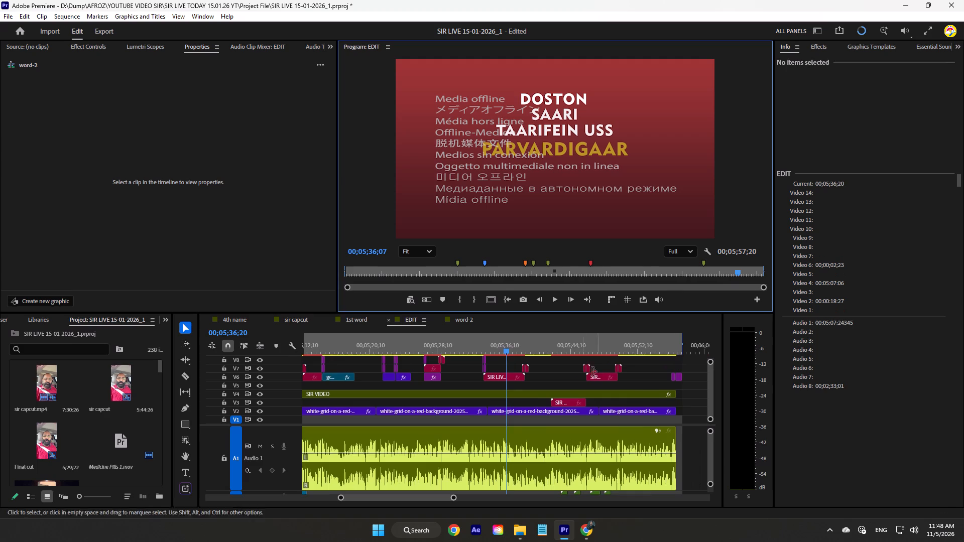
scroll(581, 375, "down", 5)
left_click_drag(578, 349, 589, 349)
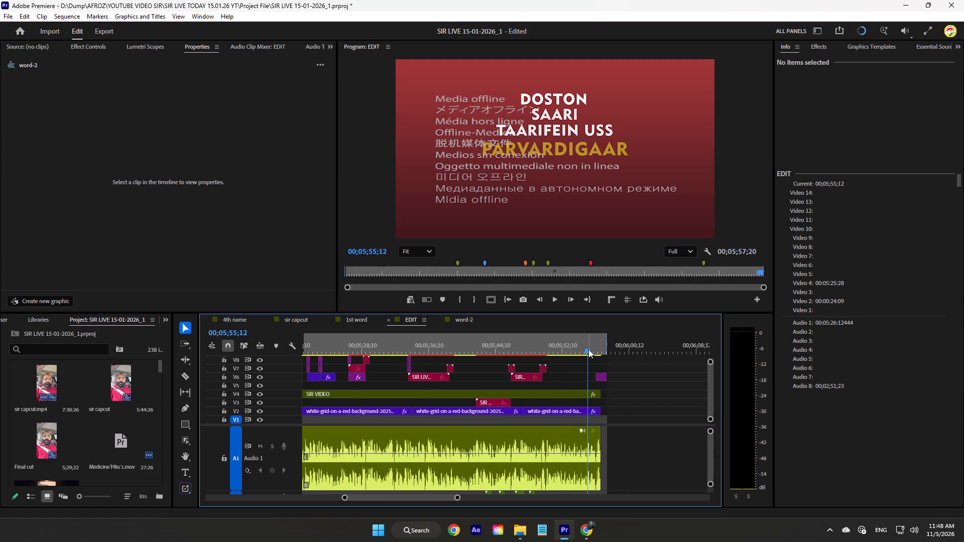
left_click_drag(590, 352, 563, 353)
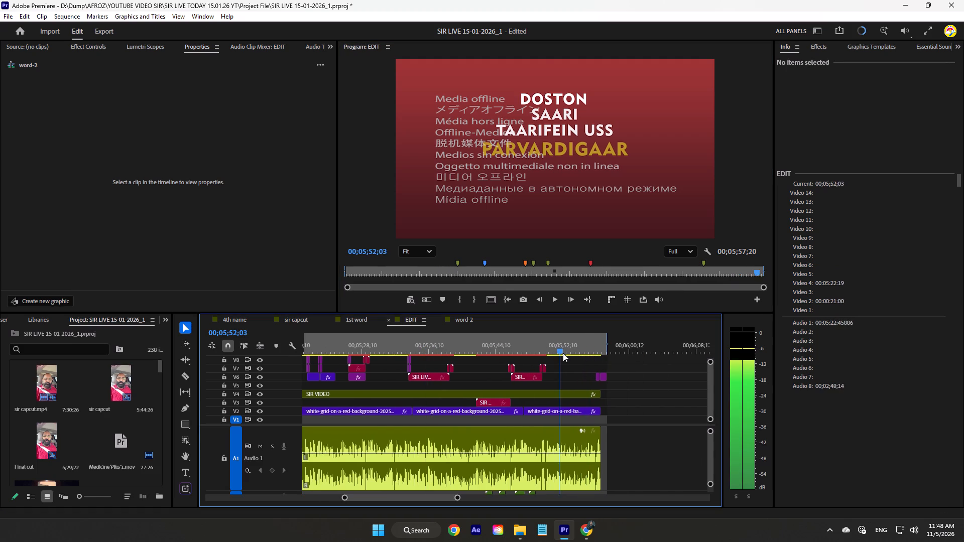
left_click_drag(563, 353, 604, 348)
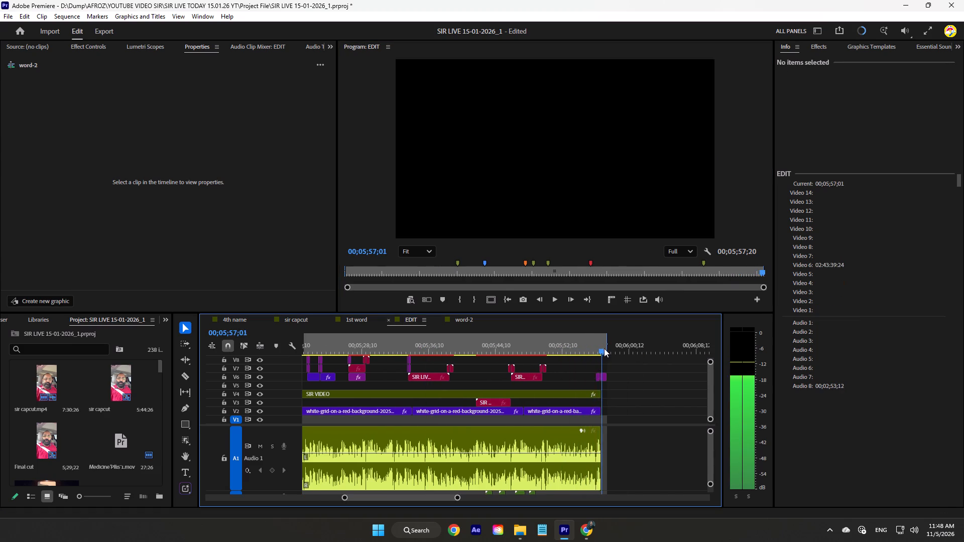
left_click_drag(604, 348, 589, 347)
key("space")
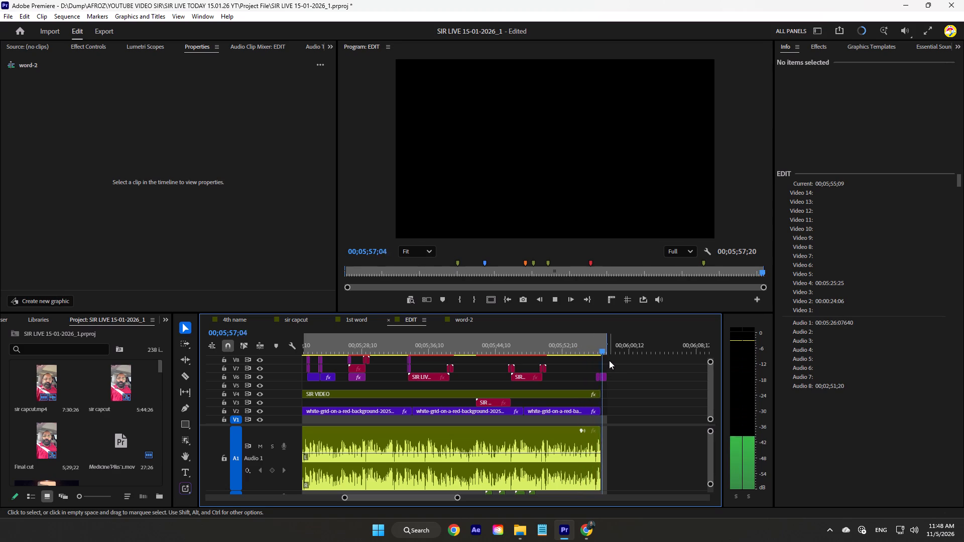
left_click_drag(589, 350, 543, 357)
key("space")
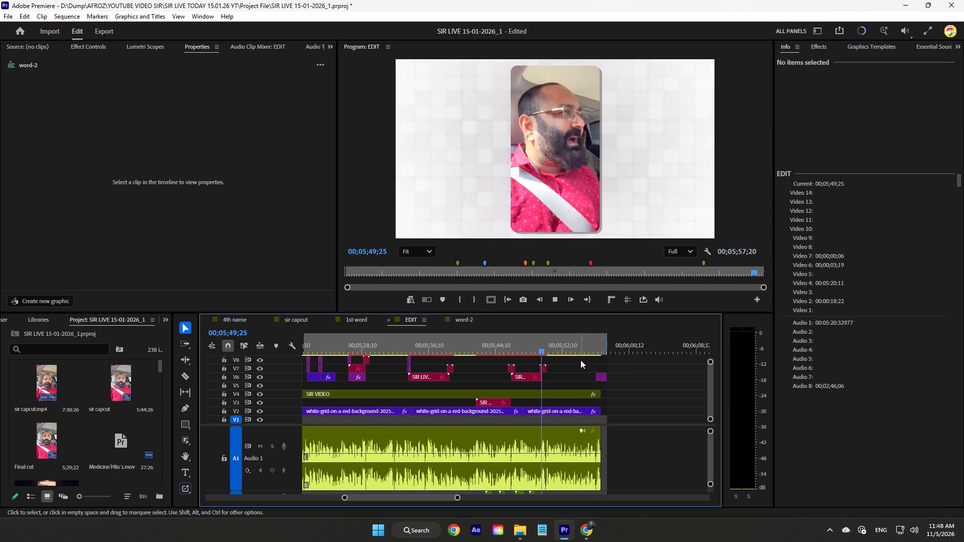
key("space")
left_click(572, 352)
key("space")
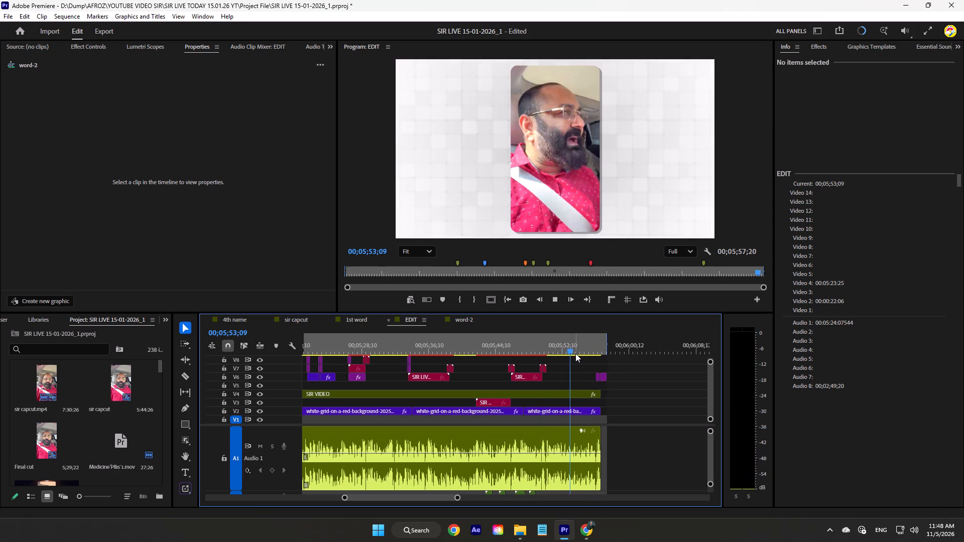
scroll(473, 209, "down", 1)
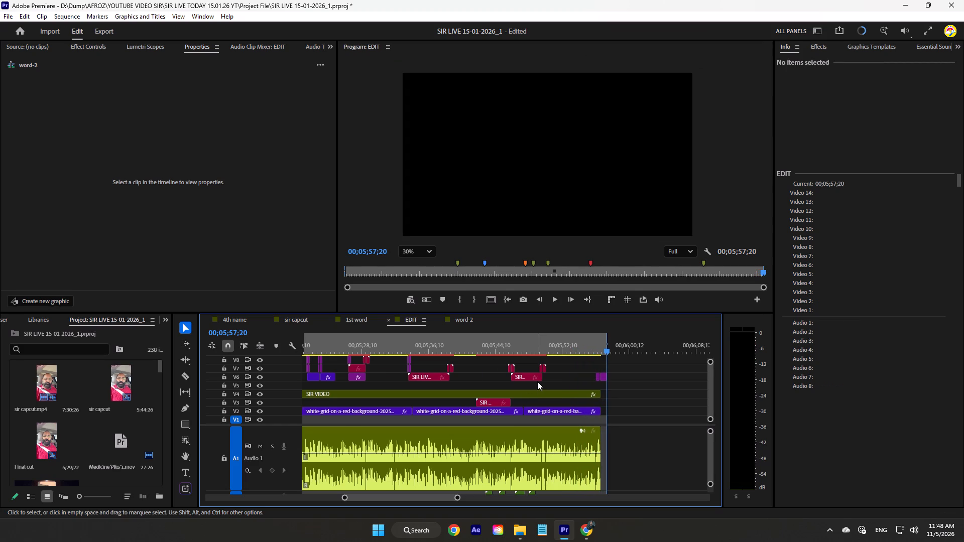
Find the offline quran-1080p clip on V5 of the EDIT sequence, with the playhead at about 00;00;36;09, and select it.
type("---")
left_click_drag(387, 351, 275, 358)
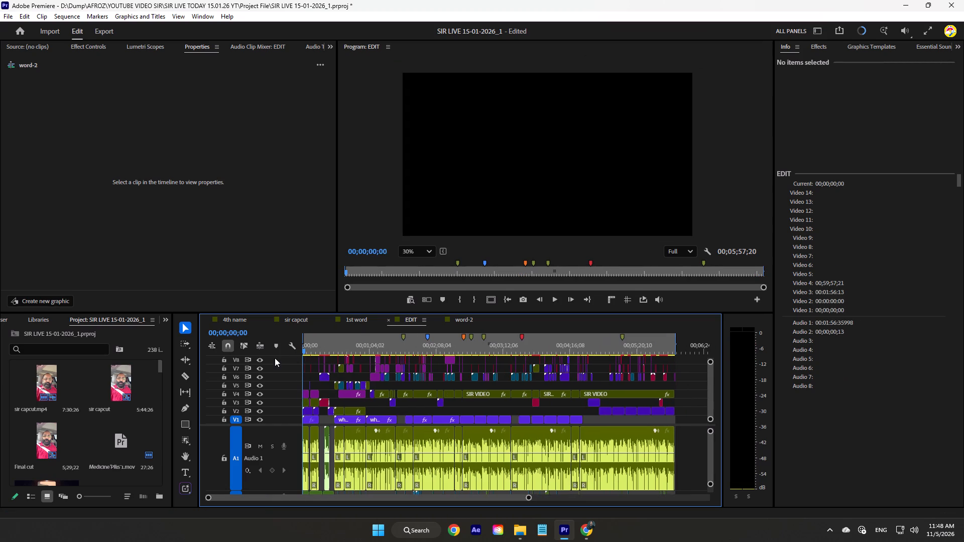
left_click_drag(275, 358, 319, 352)
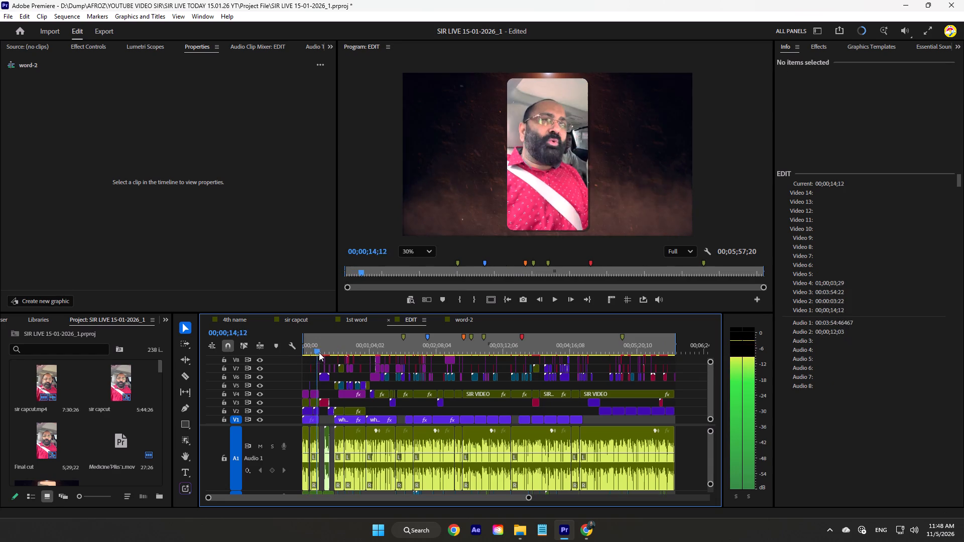
left_click_drag(319, 352, 346, 353)
type("====")
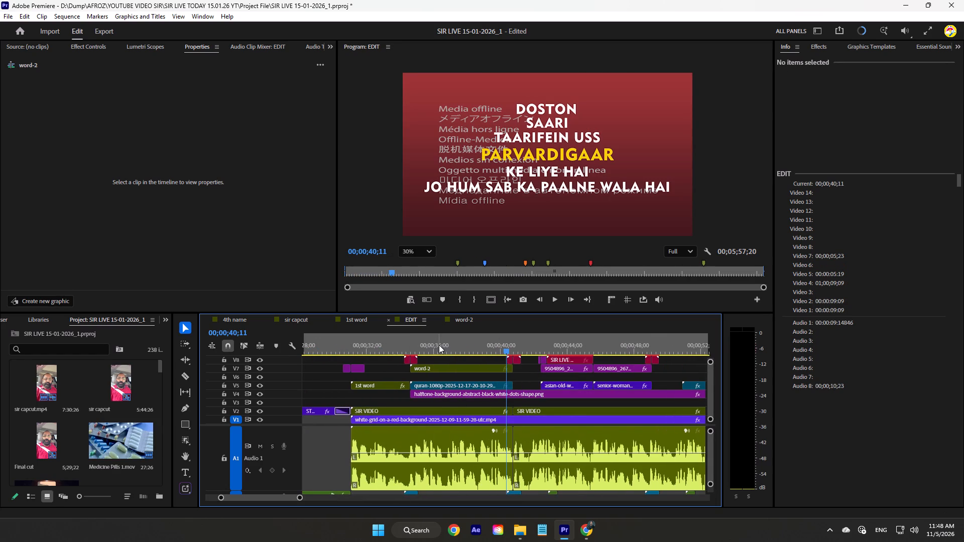
left_click(442, 336)
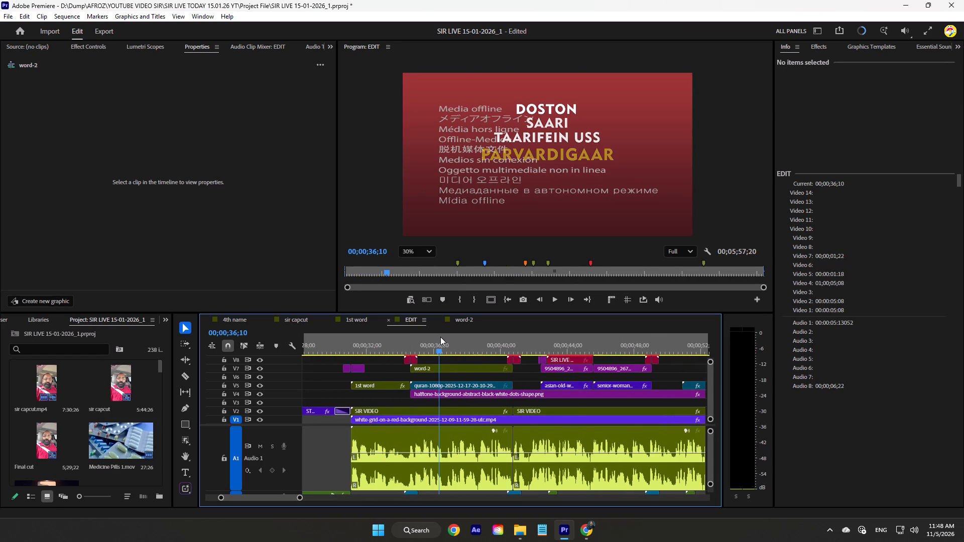
left_click(431, 383)
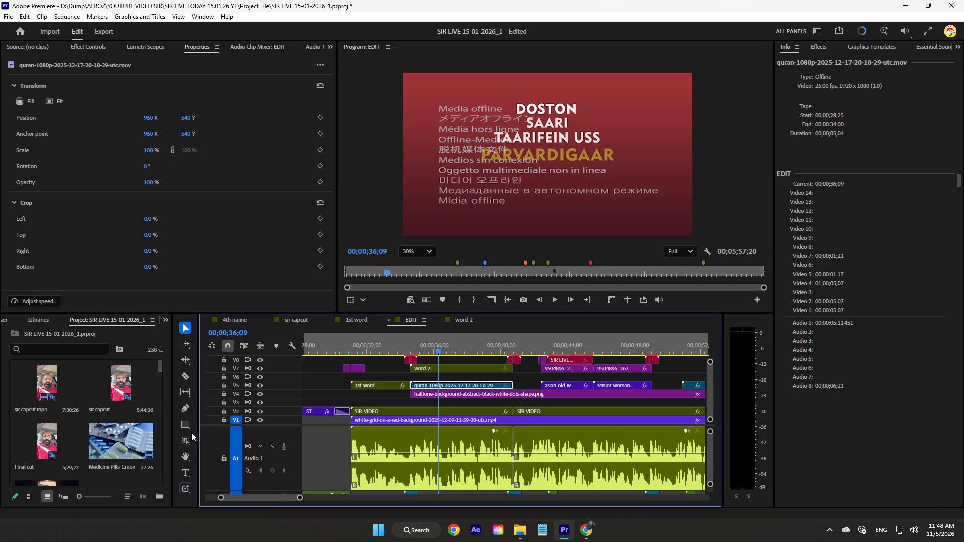
Import 383818_medium.mp4 from the SIR LIVE TODAY 15.01.26 YT ASSETS folder in File Explorer into the Premiere project.
scroll(130, 445, "down", 20)
scroll(130, 445, "down", 20)
scroll(130, 445, "down", 17)
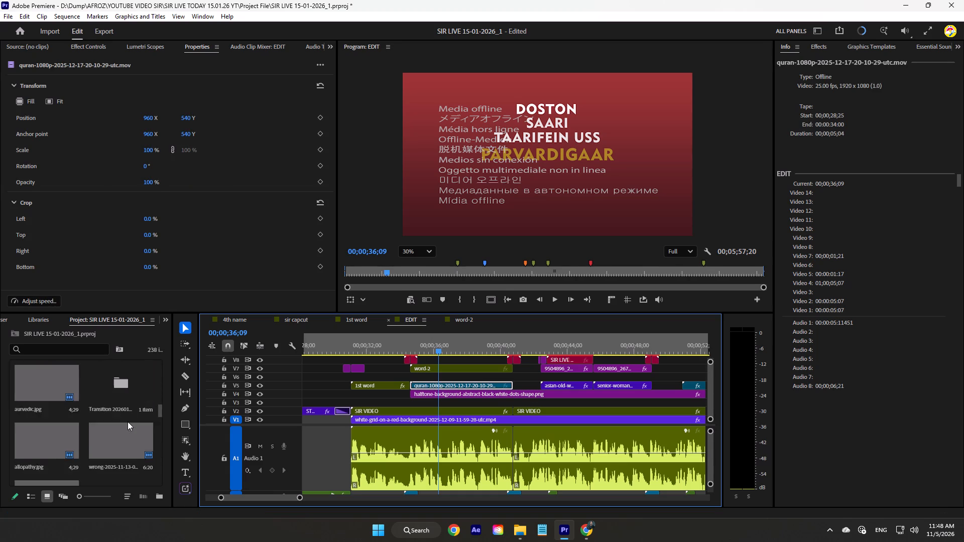
scroll(128, 422, "down", 20)
scroll(128, 422, "down", 20)
scroll(128, 422, "down", 20)
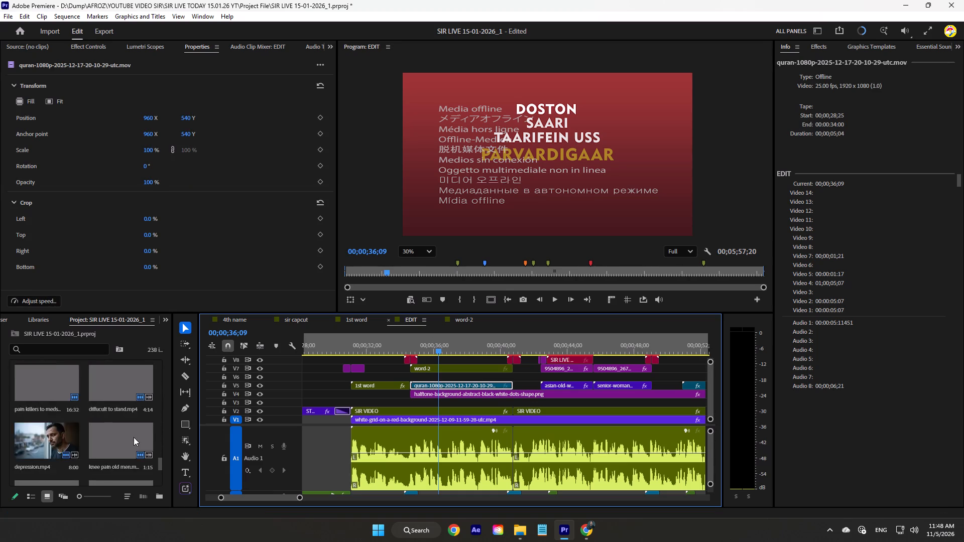
scroll(134, 437, "down", 20)
scroll(134, 437, "down", 15)
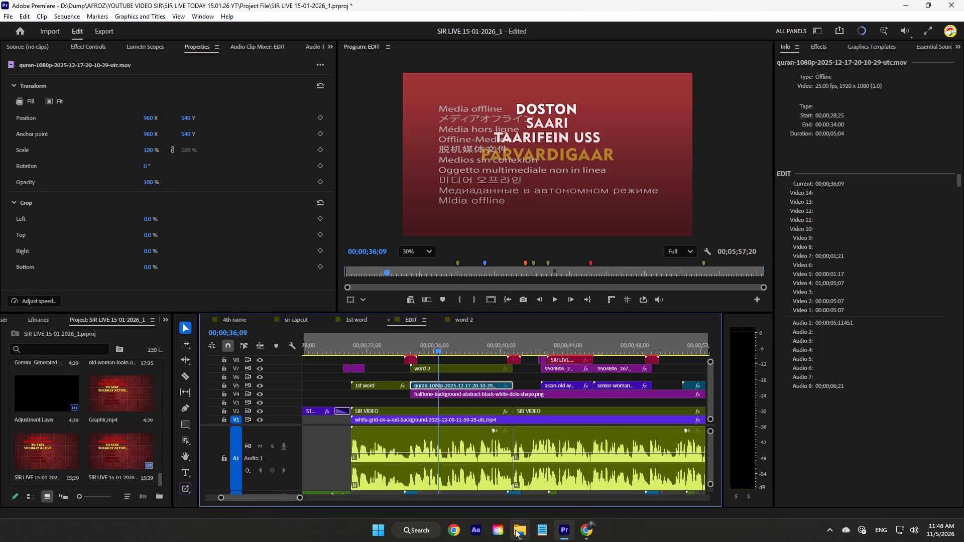
left_click(515, 529)
left_click(64, 28)
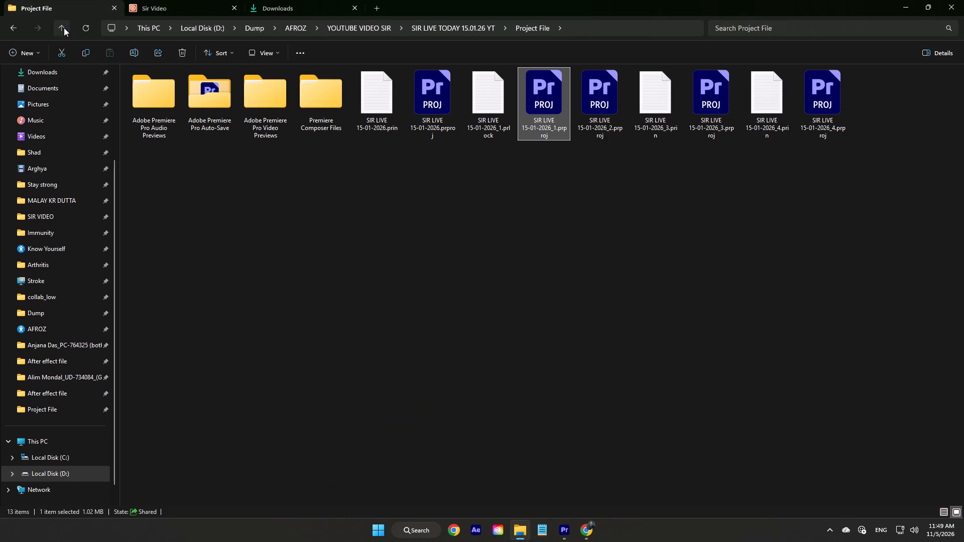
double_click(216, 116)
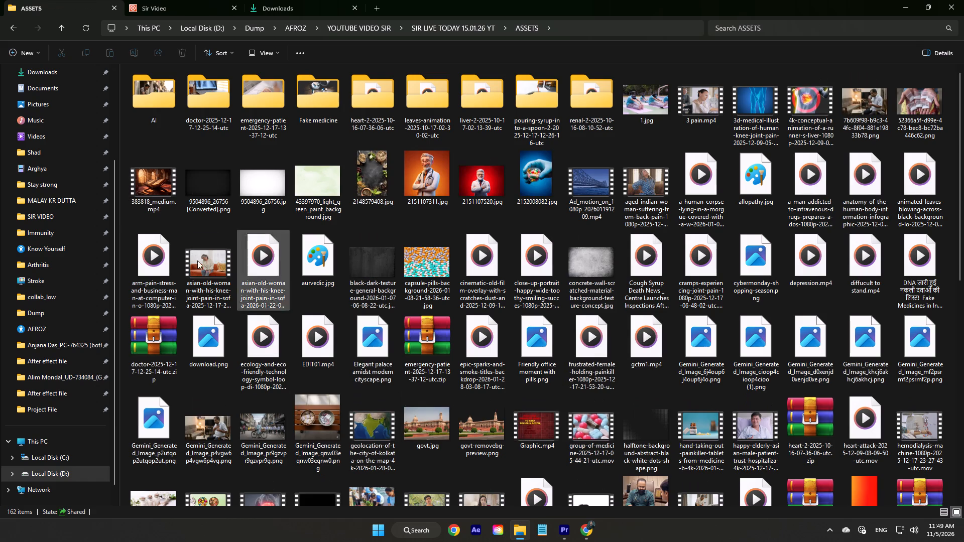
left_click_drag(139, 189, 95, 416)
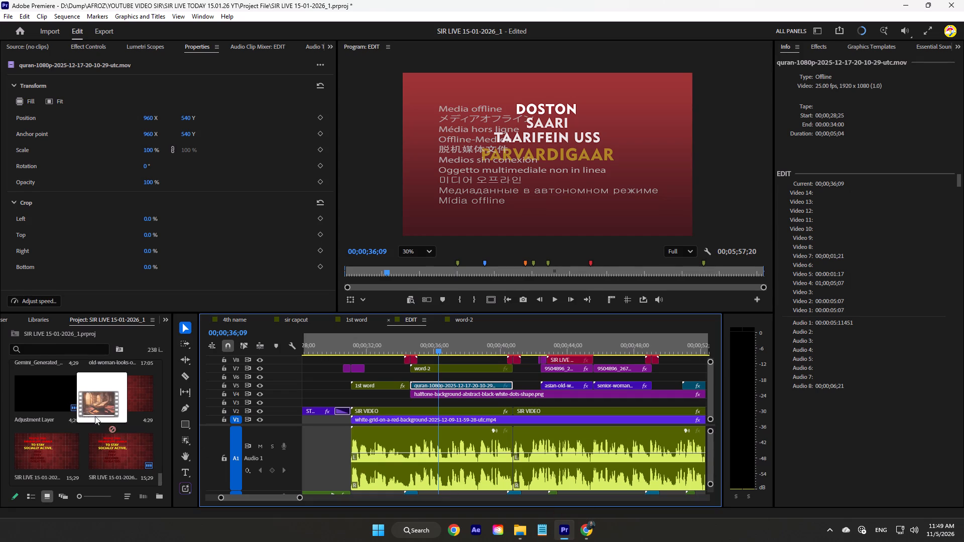
left_click_drag(95, 416, 83, 412)
Replace the offline quran-1080p clip on V5 with 383818_medium.mp4 and fit the new clip to the frame.
left_click_drag(127, 396, 142, 405, "alt")
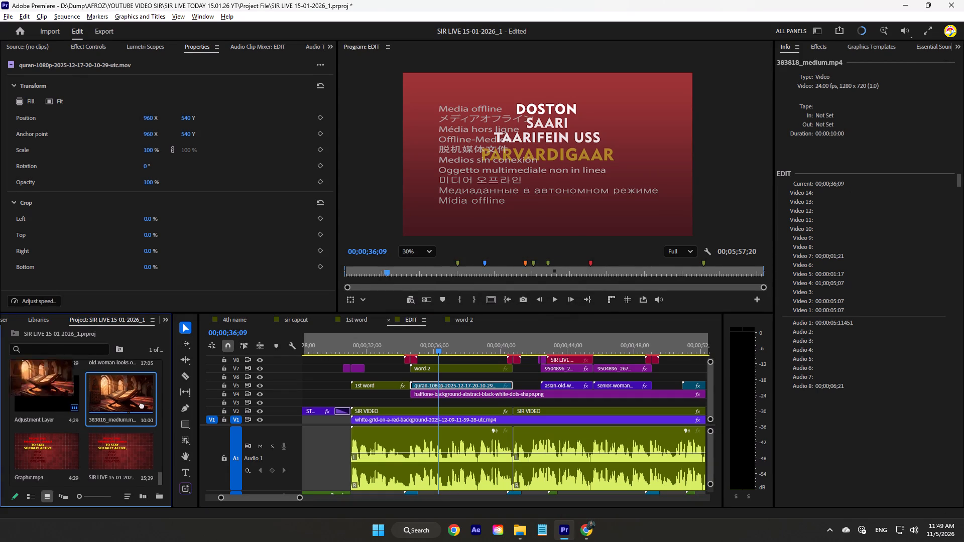
left_click_drag(142, 405, 422, 386, "alt")
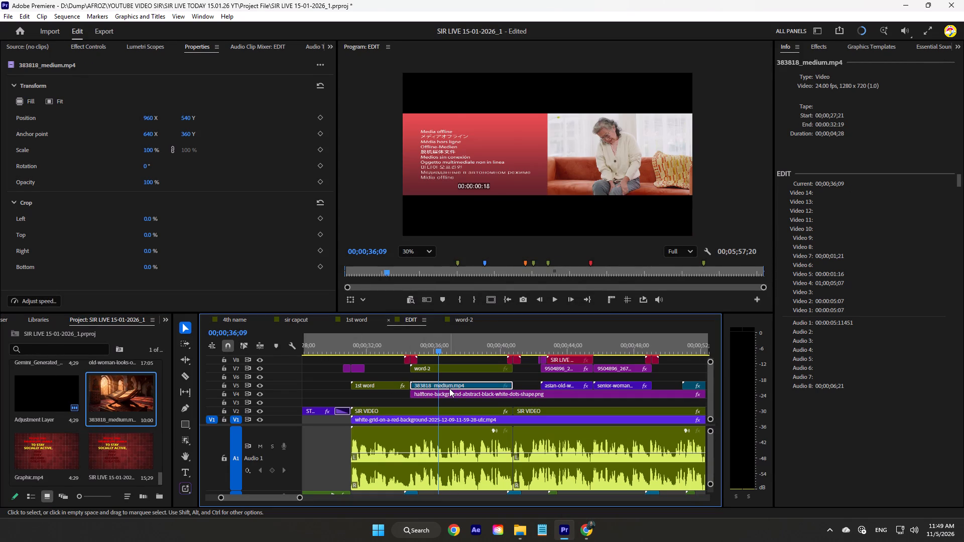
right_click(447, 381)
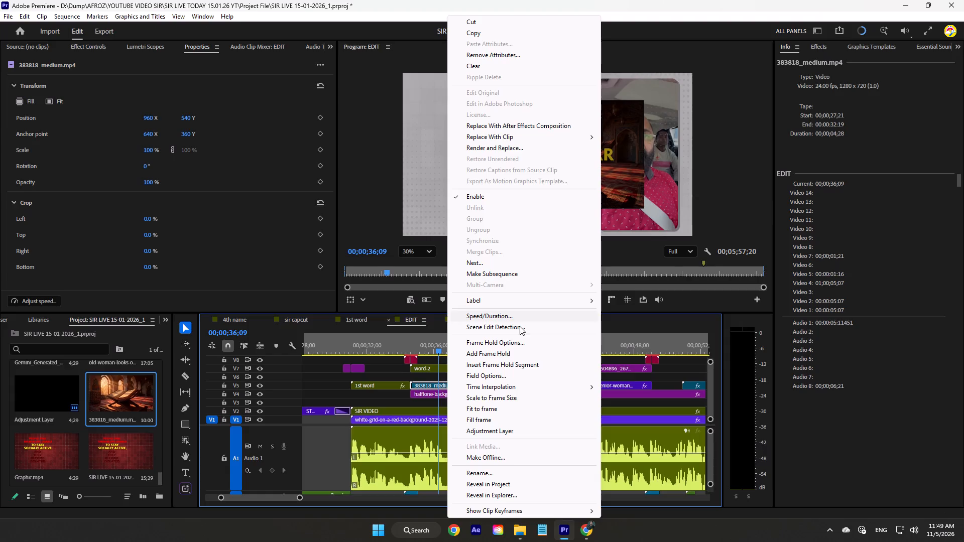
left_click(508, 412)
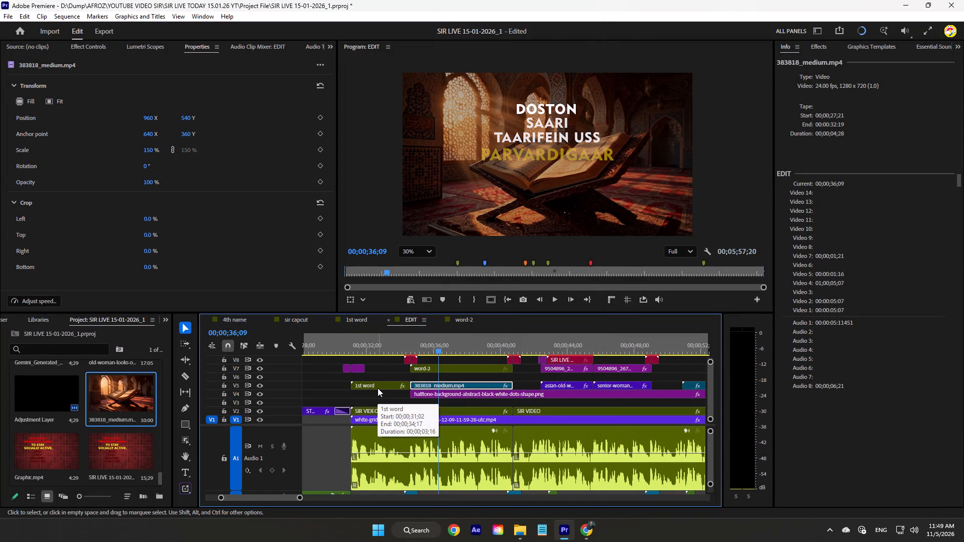
Draw a rectangle shape covering the whole frame at 00;00;36;09 over the Quran footage in the EDIT sequence.
scroll(367, 379, "up", 7)
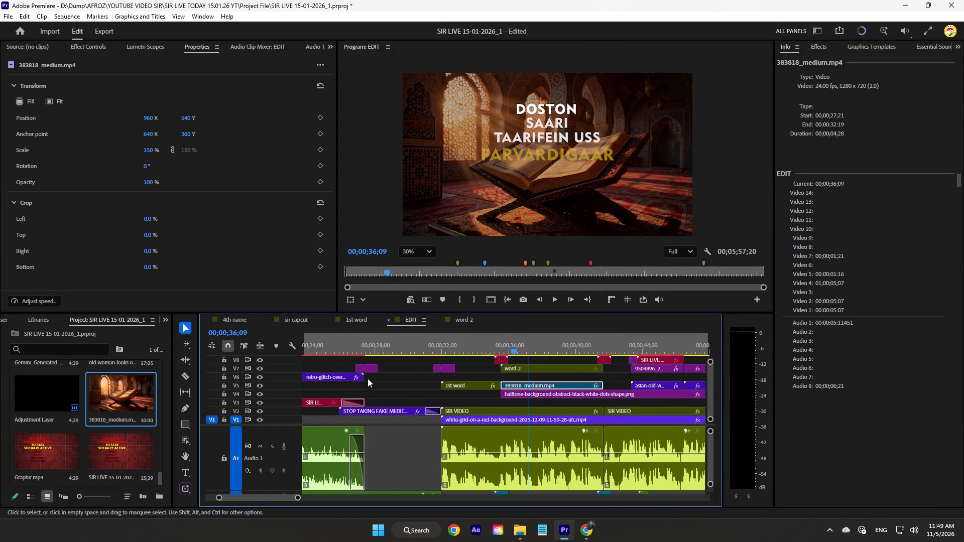
scroll(368, 378, "up", 2)
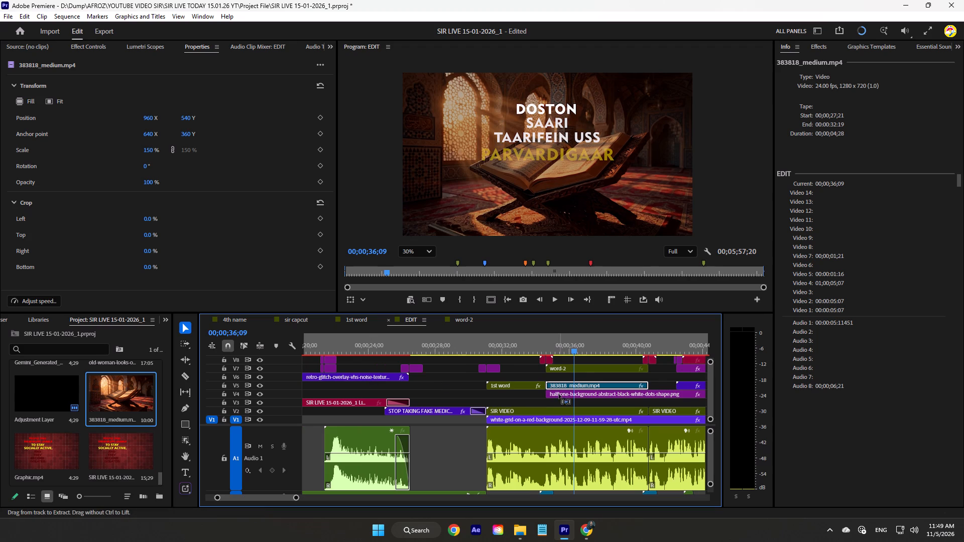
scroll(559, 394, "up", 11, "ctrl")
scroll(546, 376, "down", 3, "ctrl")
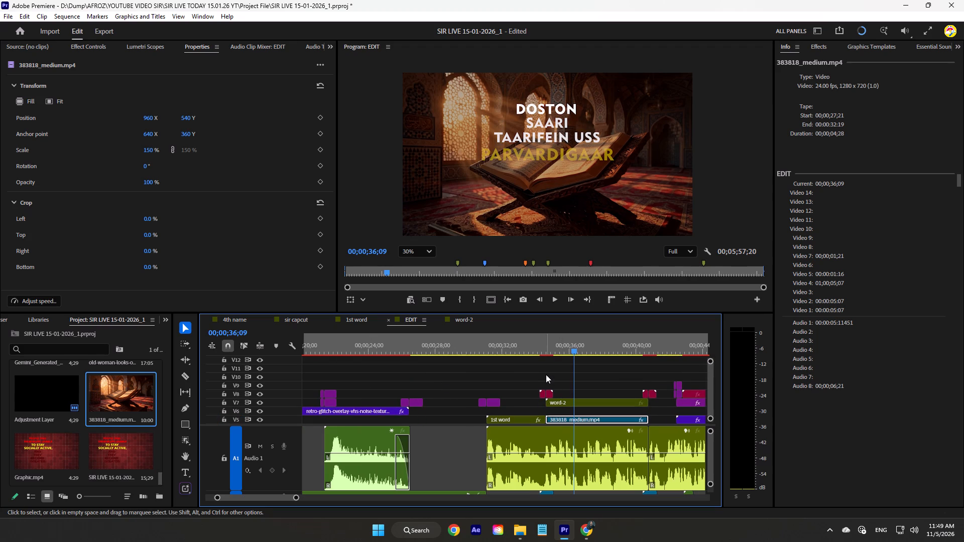
left_click(551, 370)
scroll(546, 368, "down", 6)
left_click(184, 424)
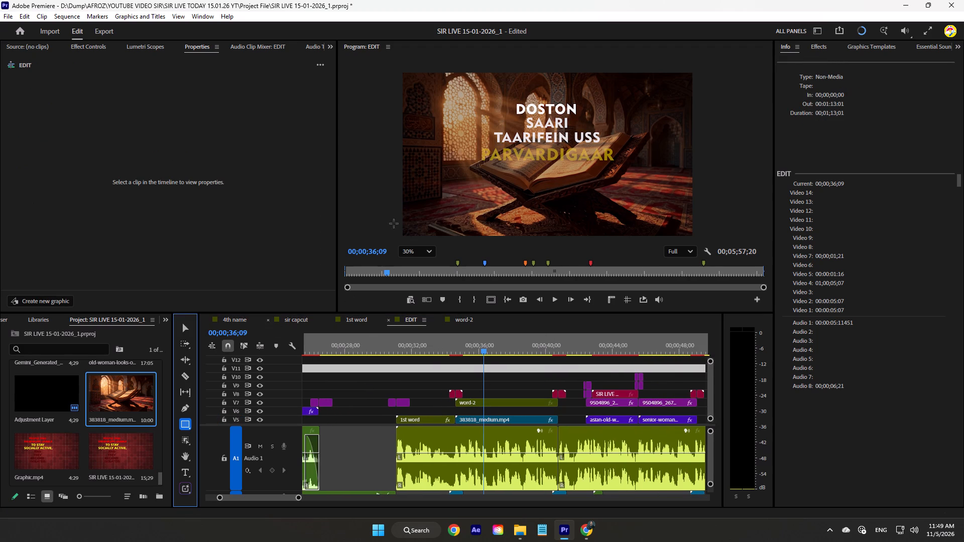
left_click_drag(377, 64, 705, 236)
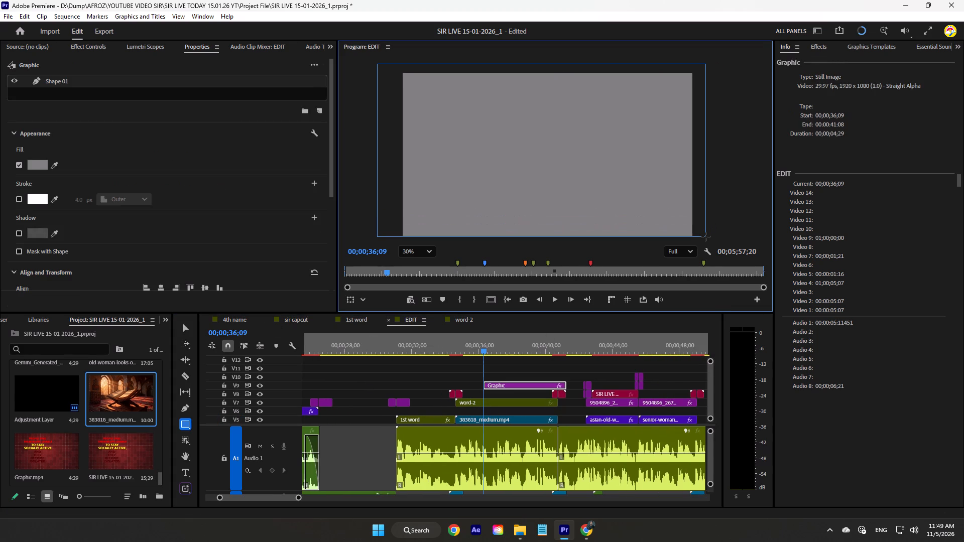
left_click_drag(705, 236, 706, 243)
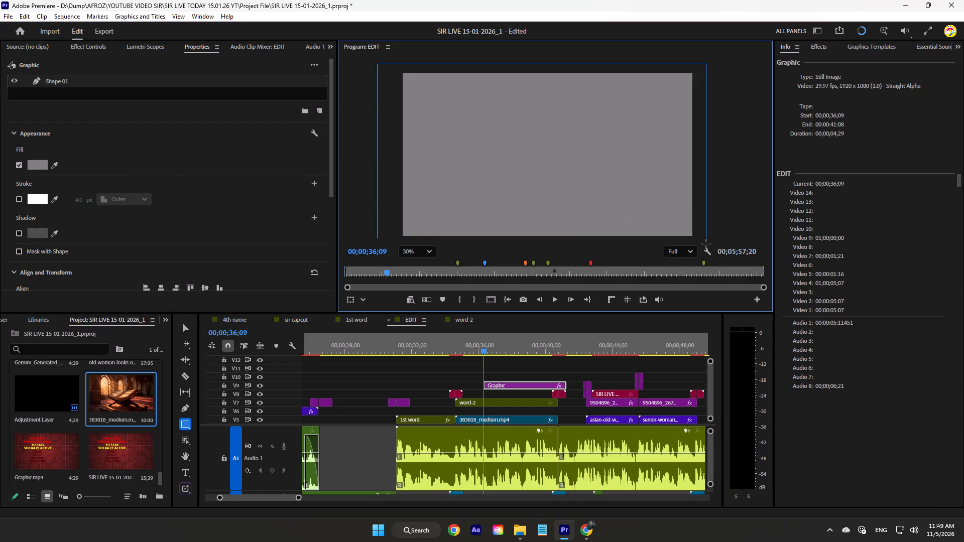
left_click(184, 326)
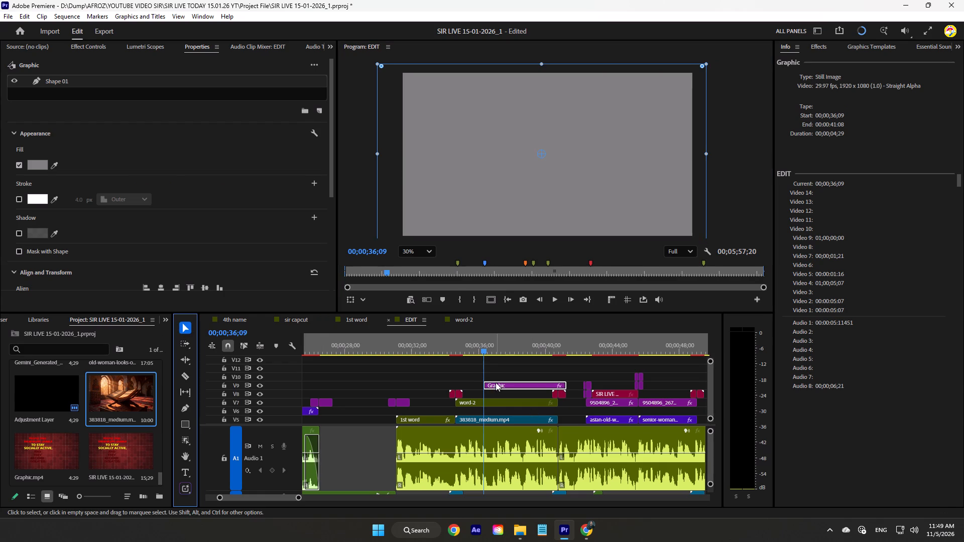
Move the rectangle graphic to V6 directly above 383818_medium.mp4 and extend its end to match that clip's length.
left_click_drag(496, 382, 465, 408)
left_click_drag(542, 412, 563, 412)
Change the rectangle shape's fill to solid black.
double_click(35, 171)
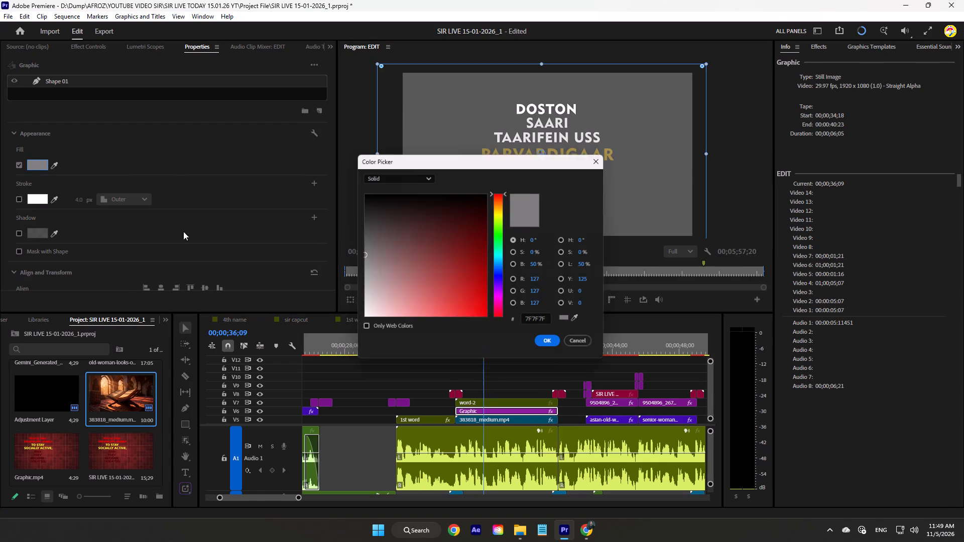
left_click_drag(382, 230, 306, 108)
left_click(553, 346)
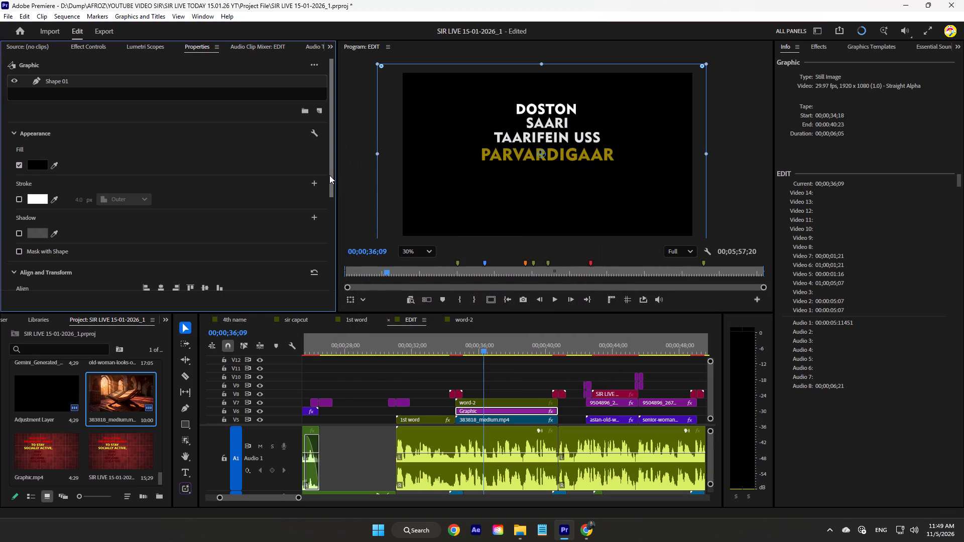
Set the opacity of Shape 01 to 80% in its Align and Transform properties.
left_click_drag(331, 178, 353, 336)
left_click(143, 211)
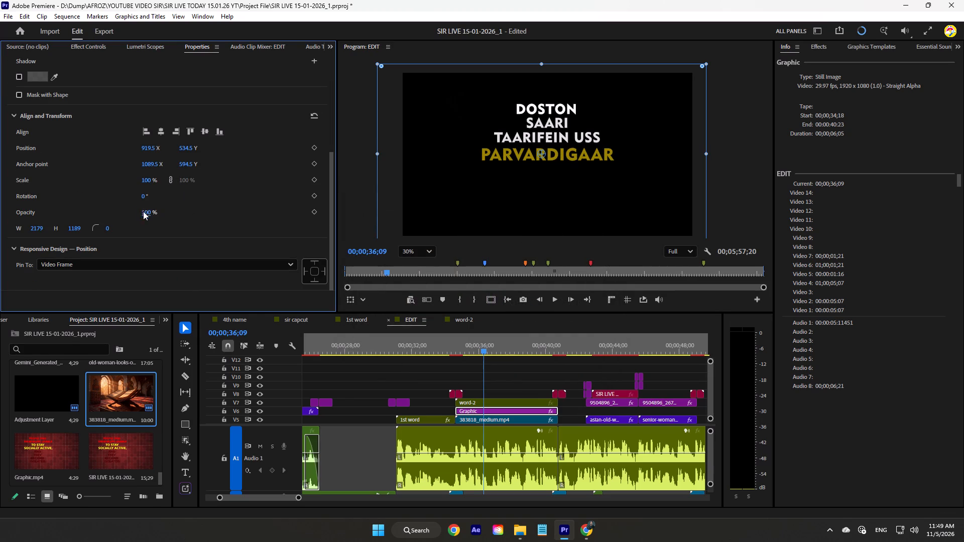
type("80")
key("Return")
key("period")
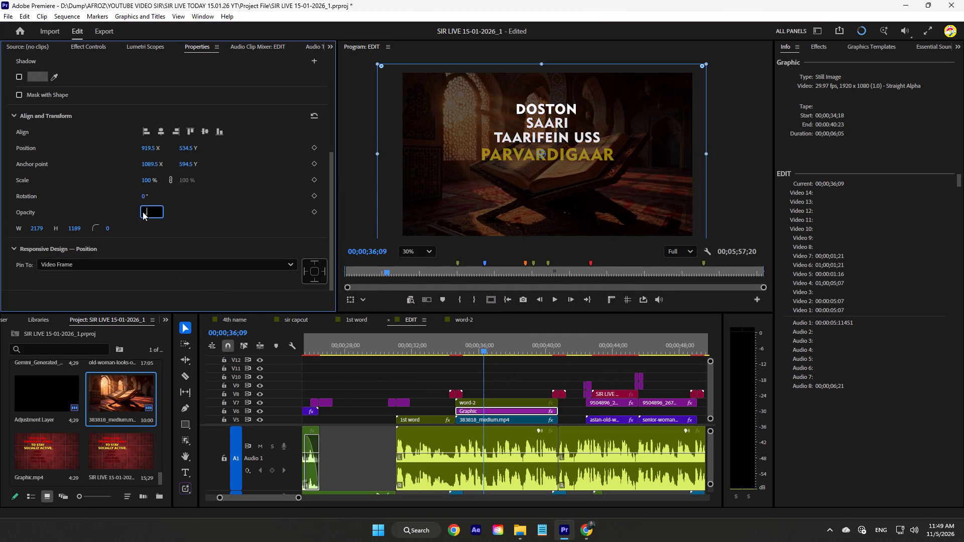
left_click(521, 366)
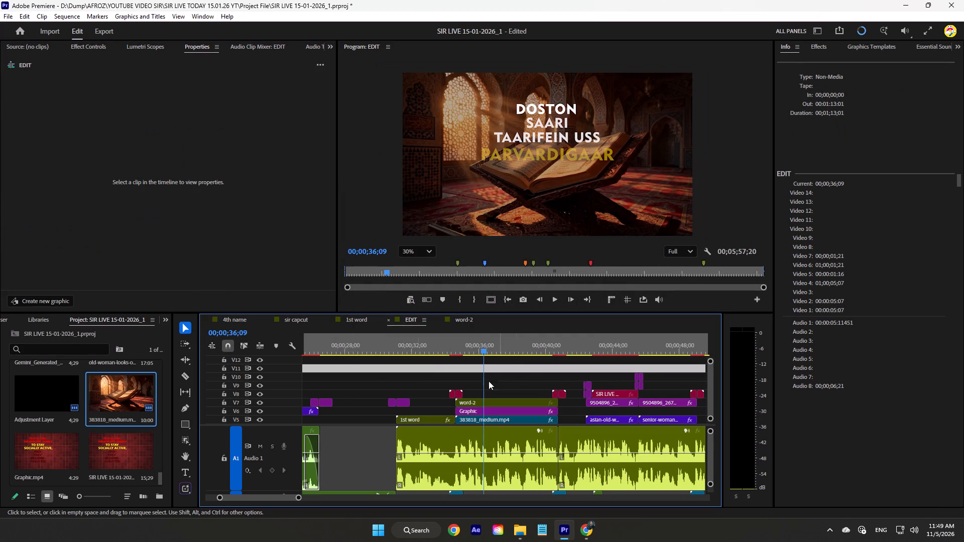
Set the Graphic clip's overall opacity on V6 to 80% and check the overlay across the Quran footage.
left_click(475, 411)
left_click(149, 228)
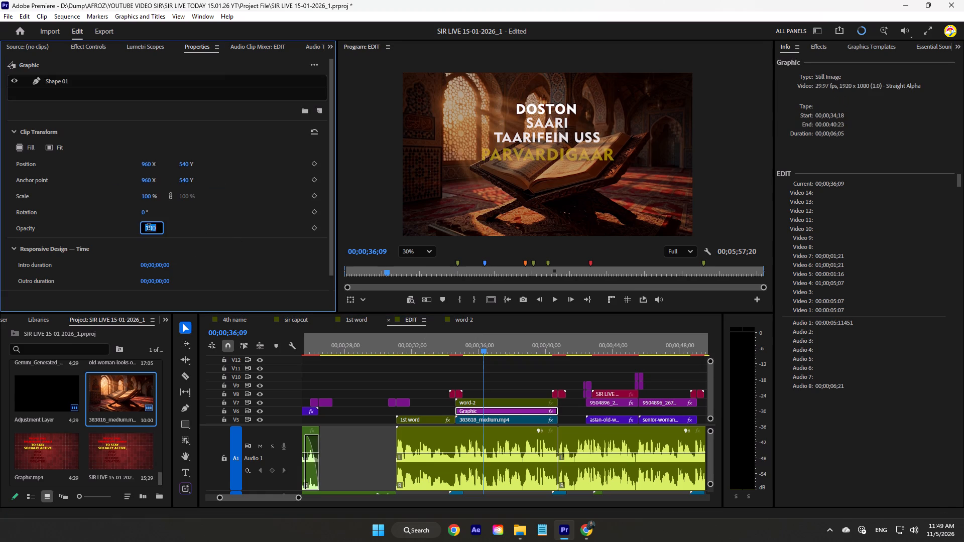
type("80")
key("Return")
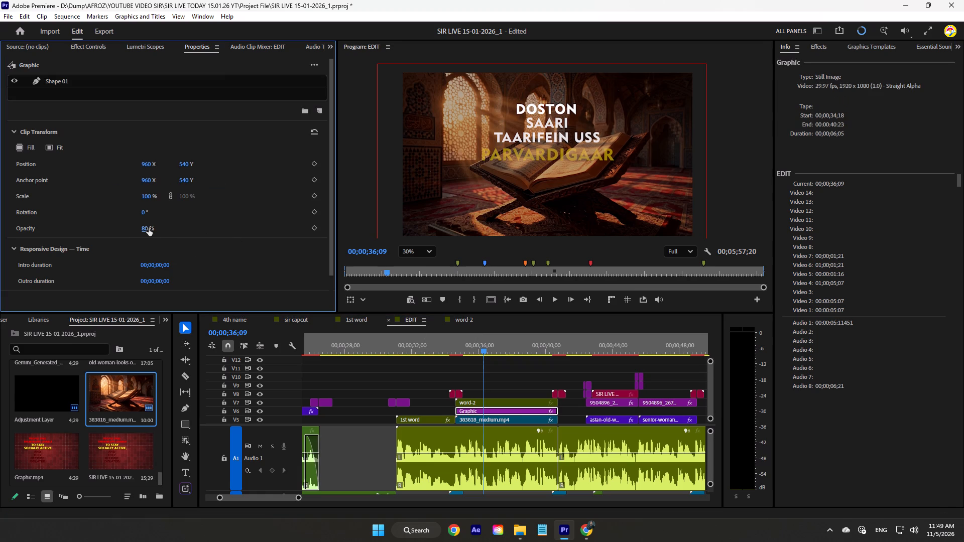
left_click_drag(486, 344, 438, 349)
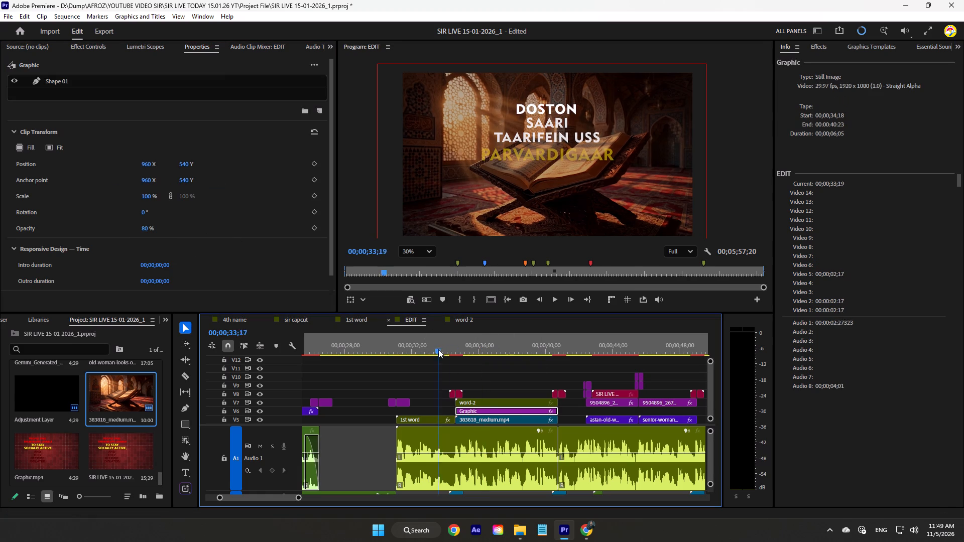
left_click_drag(438, 349, 518, 356)
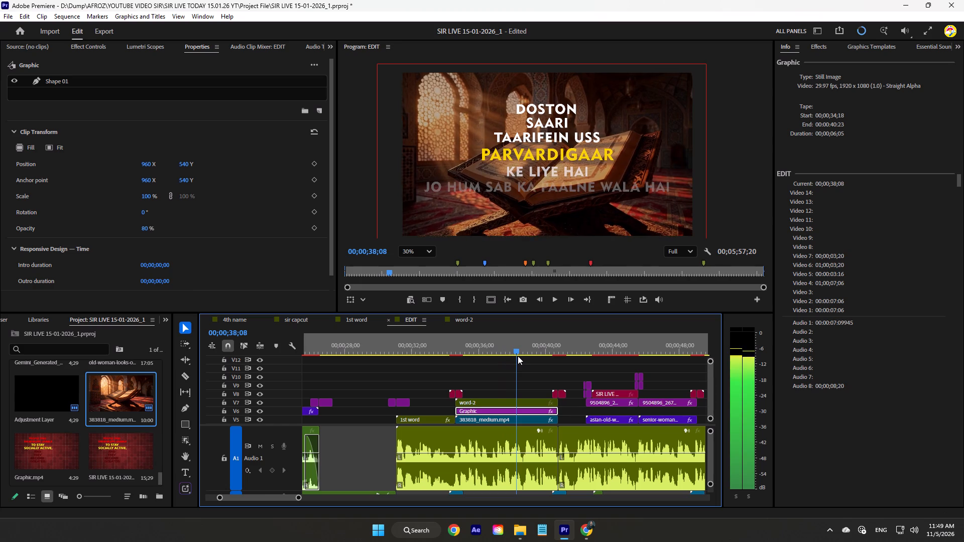
left_click_drag(518, 356, 518, 356)
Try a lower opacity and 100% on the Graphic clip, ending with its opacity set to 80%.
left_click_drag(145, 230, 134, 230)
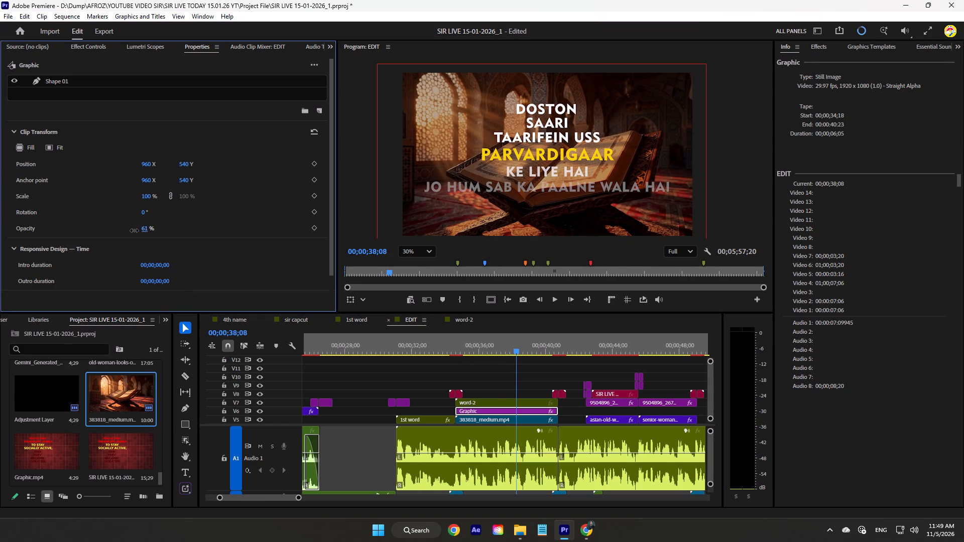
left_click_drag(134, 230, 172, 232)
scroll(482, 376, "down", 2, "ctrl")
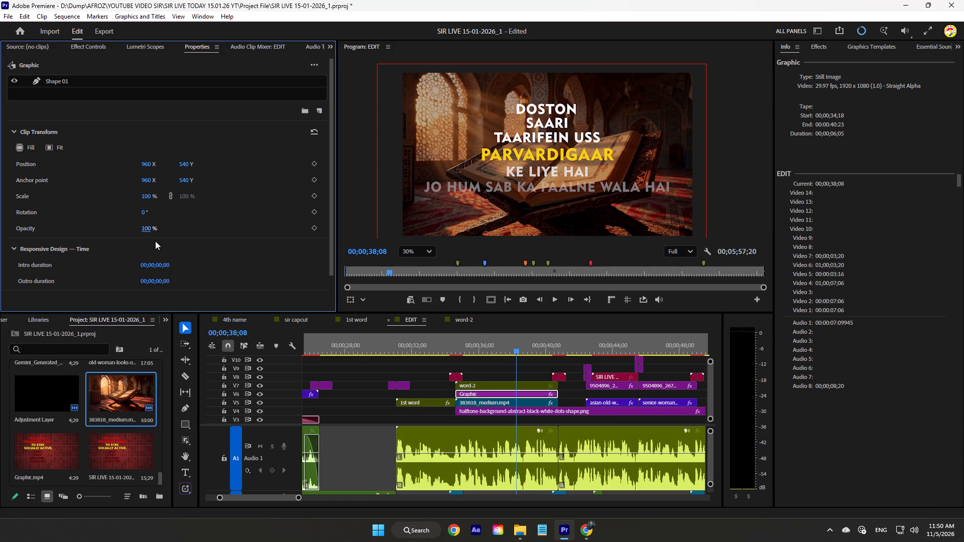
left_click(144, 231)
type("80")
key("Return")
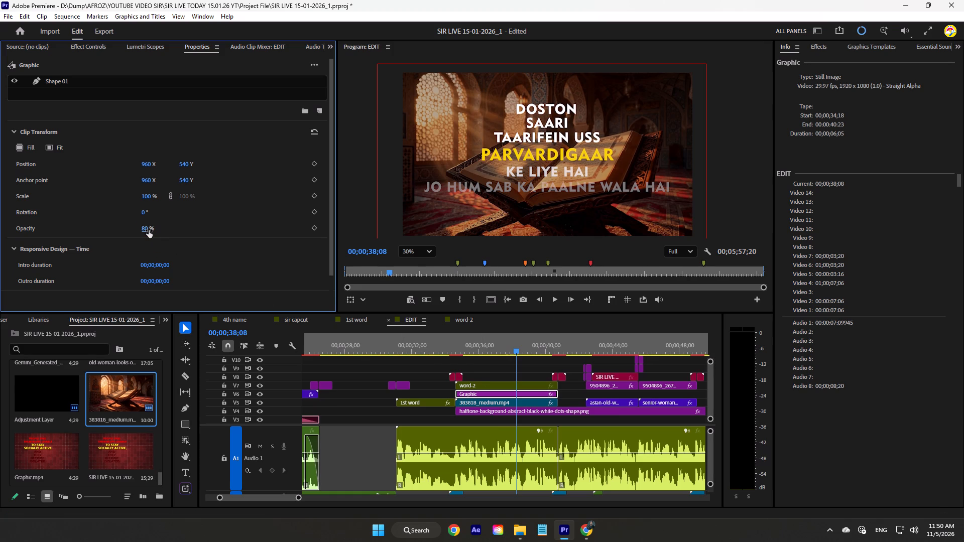
Play the Quran footage section of the EDIT sequence from about 00;00;34;04 to review the text and overlay.
left_click(512, 364)
left_click_drag(467, 346, 449, 351)
key("space")
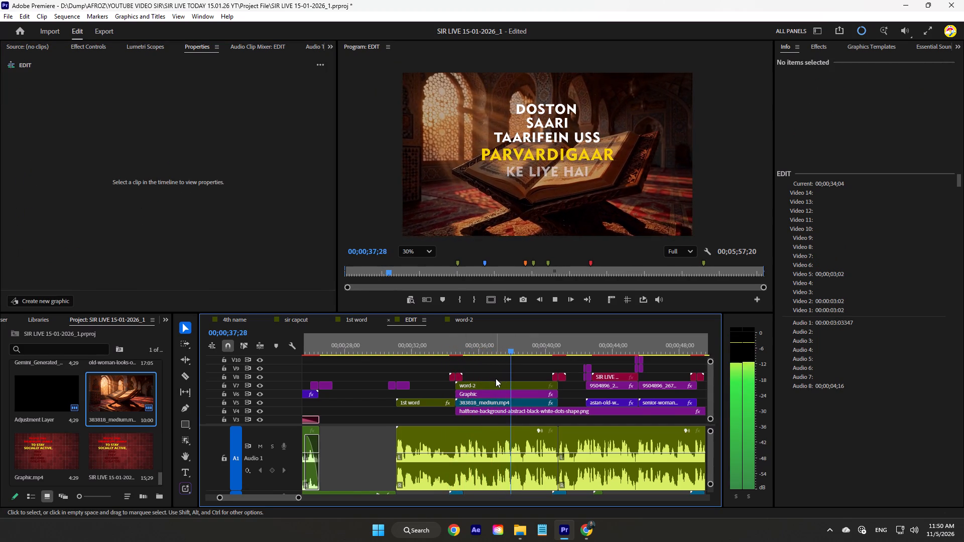
scroll(496, 378, "down", 6)
key("space")
Scan the EDIT sequence from the end of the Quran section to about 00;01;58 for remaining offline clips.
left_click_drag(430, 349, 526, 348)
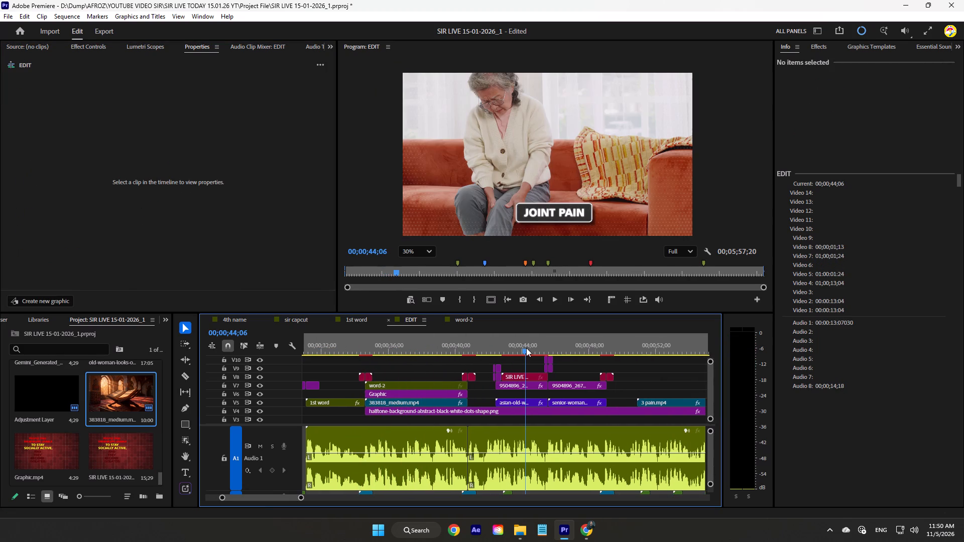
left_click_drag(526, 348, 630, 347)
scroll(630, 347, "down", 8)
scroll(550, 365, "up", 1)
scroll(537, 367, "down", 7)
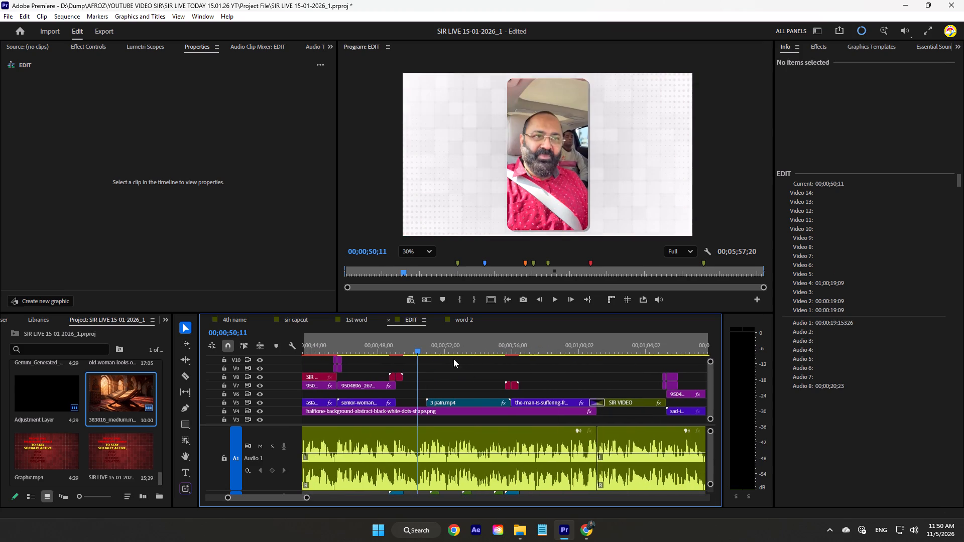
left_click_drag(421, 350, 606, 366)
scroll(597, 363, "down", 8)
scroll(532, 373, "up", 2)
scroll(511, 370, "down", 7)
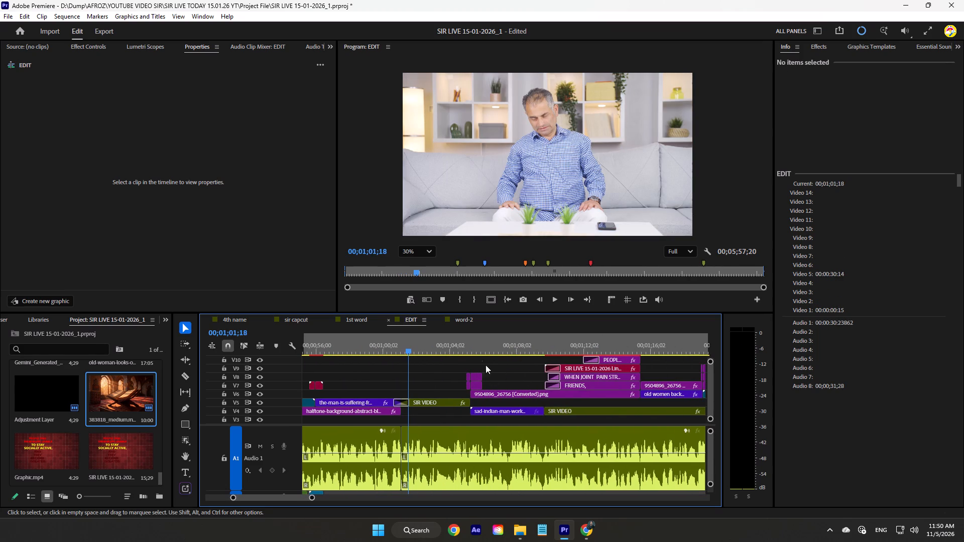
left_click_drag(442, 343, 674, 349)
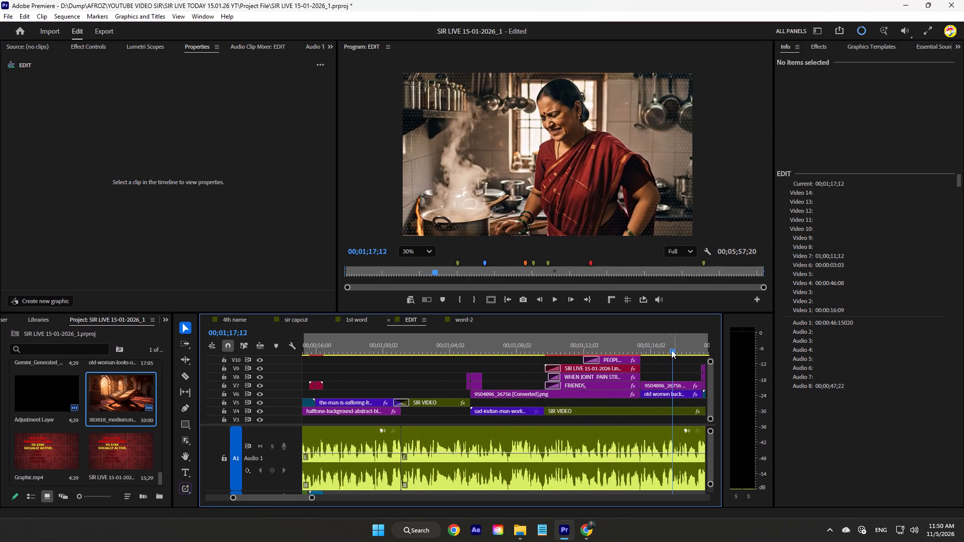
scroll(646, 344, "down", 14)
left_click_drag(458, 349, 607, 360)
scroll(615, 359, "down", 15)
left_click_drag(425, 352, 590, 355)
scroll(591, 355, "down", 15)
left_click_drag(389, 351, 553, 350)
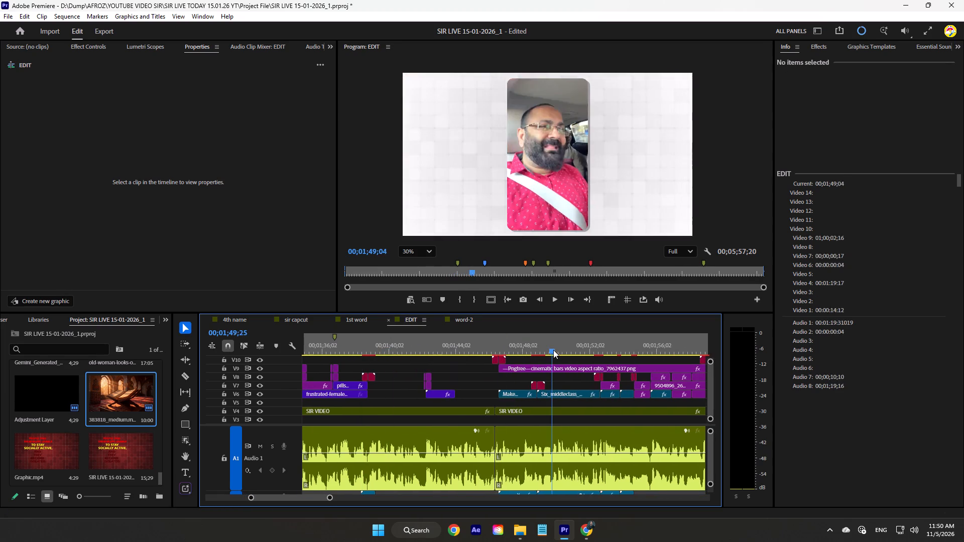
left_click_drag(553, 350, 703, 346)
scroll(665, 346, "down", 7)
scroll(504, 365, "up", 1)
scroll(458, 362, "down", 15)
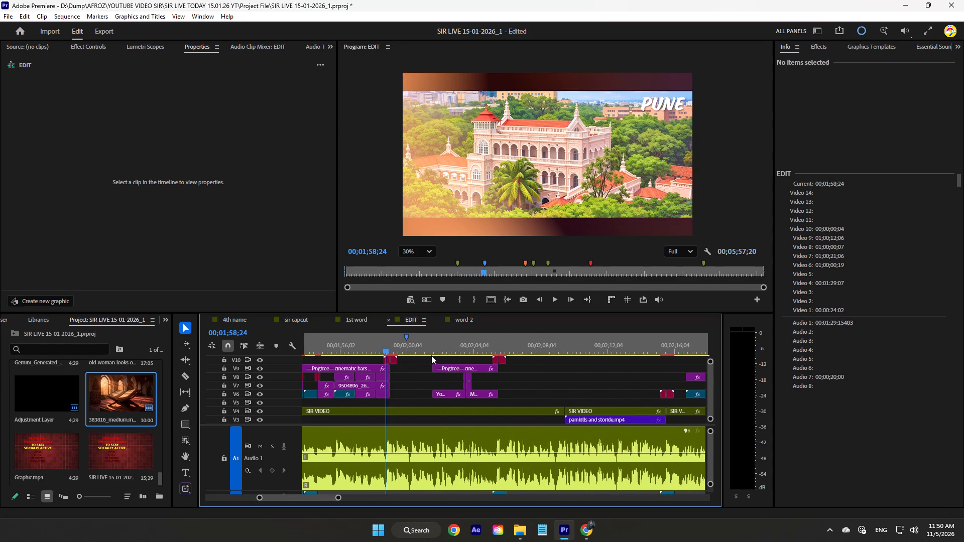
Check the EDIT sequence between about 00;01;58 and 00;03;08 for offline clips.
left_click_drag(425, 355, 445, 354)
left_click_drag(417, 347, 633, 349)
scroll(629, 348, "down", 5)
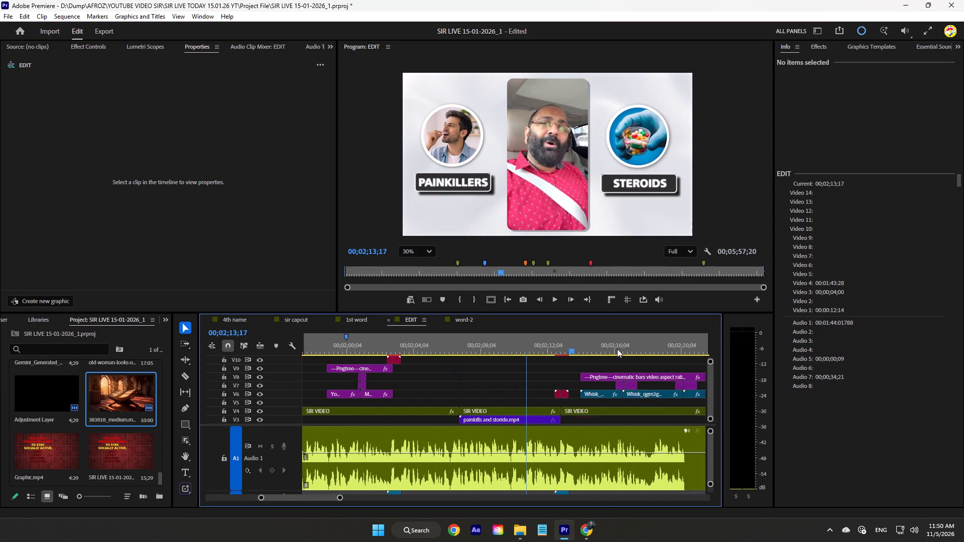
scroll(617, 349, "down", 2)
scroll(591, 353, "up", 1)
scroll(561, 358, "down", 5)
left_click_drag(465, 350, 361, 353)
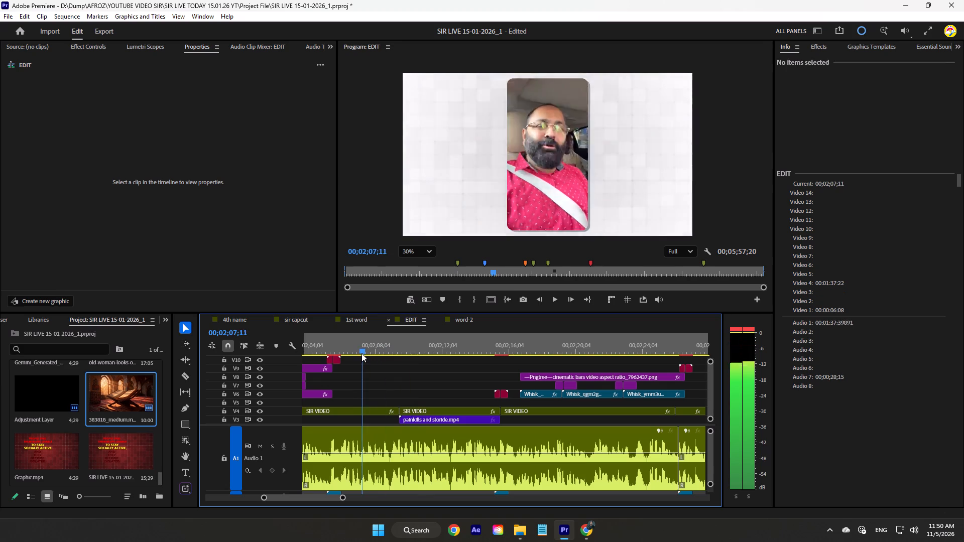
left_click_drag(361, 353, 620, 352)
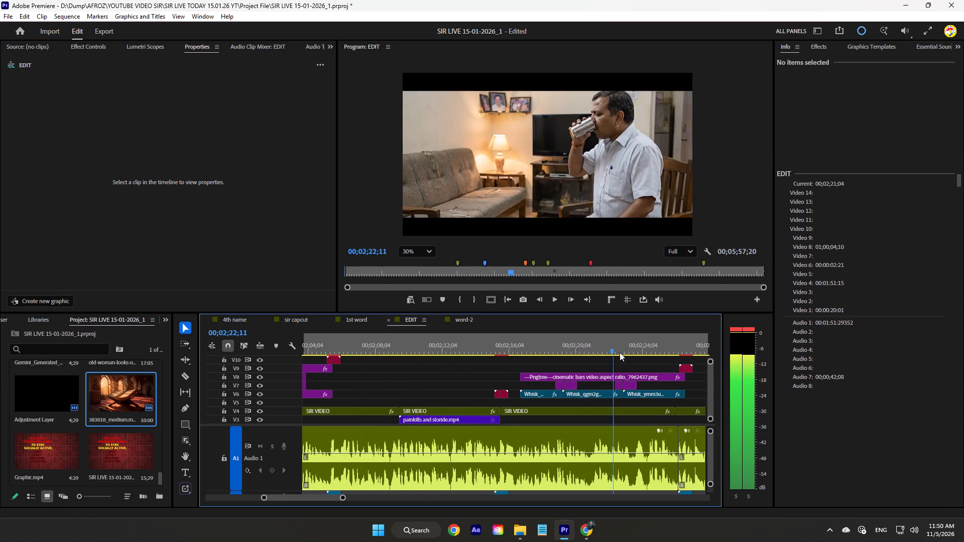
left_click_drag(620, 352, 675, 343)
scroll(647, 346, "down", 19)
left_click_drag(399, 352, 680, 354)
scroll(675, 355, "down", 7)
scroll(572, 358, "up", 2)
scroll(495, 363, "down", 20)
scroll(495, 363, "down", 2)
scroll(353, 352, "up", 5)
left_click_drag(351, 352, 634, 348)
scroll(632, 348, "down", 15)
left_click_drag(421, 353, 540, 356)
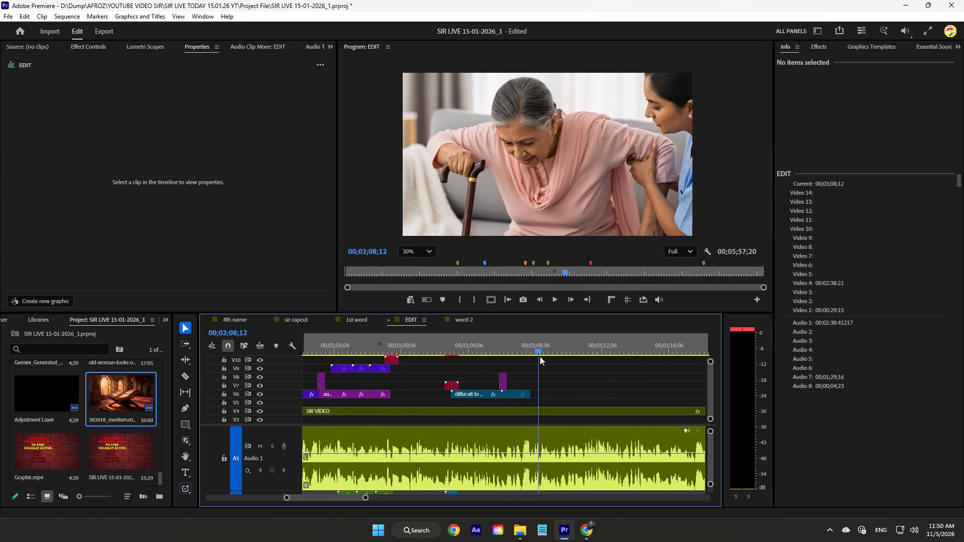
Examine the EDIT sequence from about 00;03;08 onward for offline clips, placing the playhead at 00;03;57;25.
left_click_drag(540, 356, 617, 353)
scroll(620, 355, "down", 8)
scroll(620, 358, "up", 1)
scroll(615, 360, "down", 5)
left_click_drag(468, 346, 594, 345)
scroll(593, 347, "down", 18)
left_click_drag(386, 347, 542, 355)
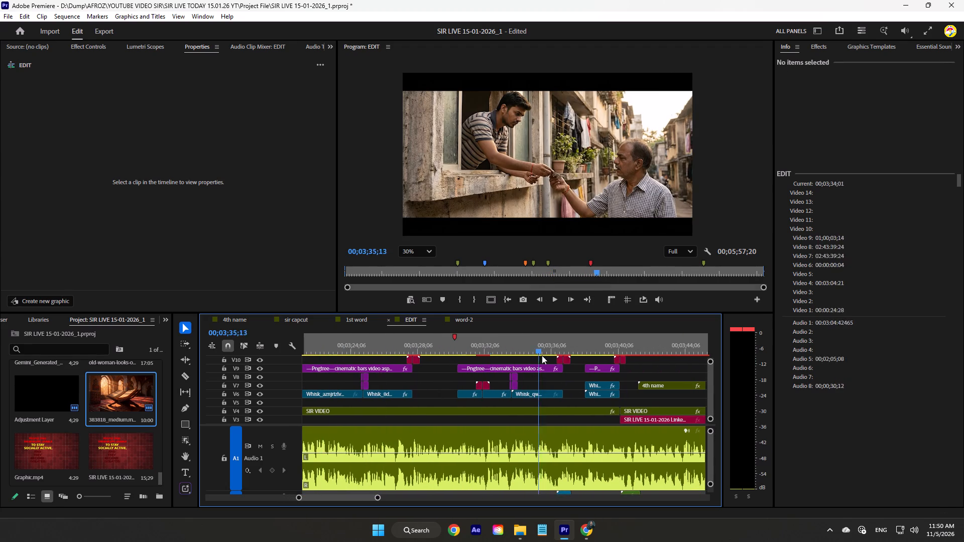
left_click_drag(542, 355, 648, 354)
scroll(648, 353, "down", 7)
scroll(636, 358, "up", 1)
scroll(613, 355, "down", 6)
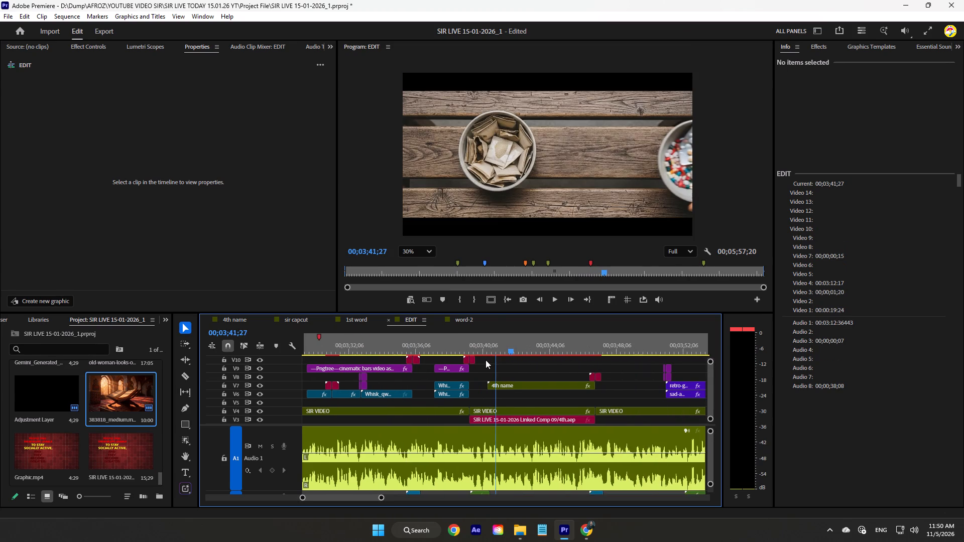
left_click_drag(485, 353, 626, 351)
scroll(625, 351, "down", 20)
scroll(625, 351, "down", 1)
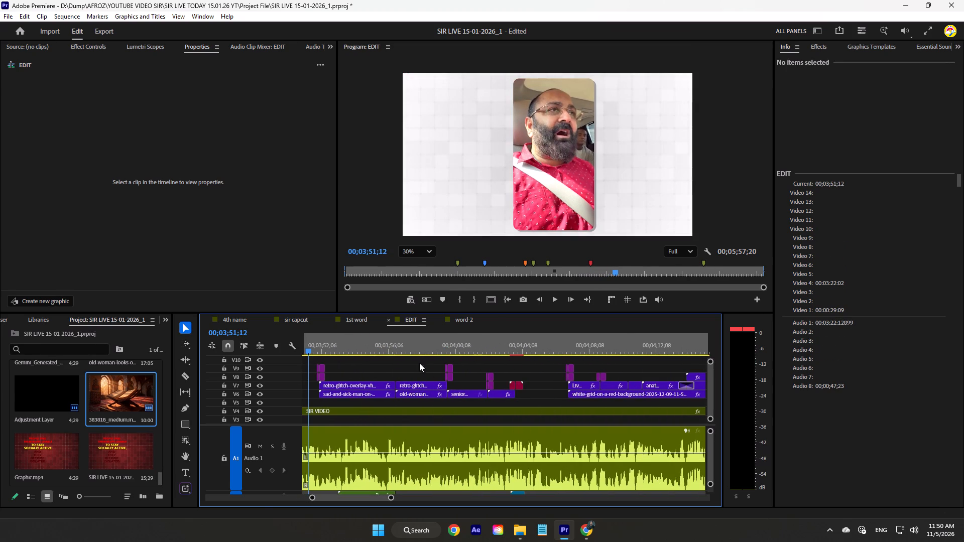
left_click_drag(394, 352, 473, 356)
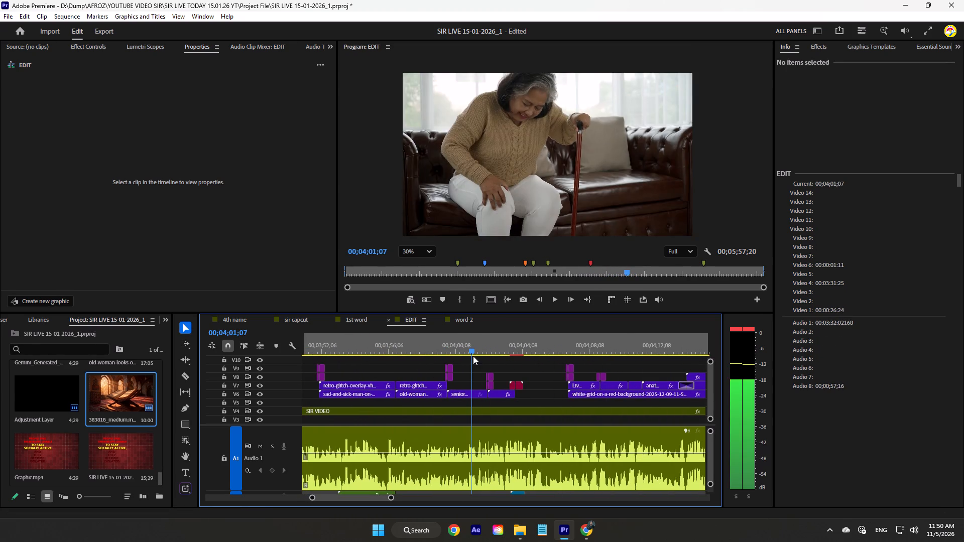
left_click_drag(473, 356, 413, 361)
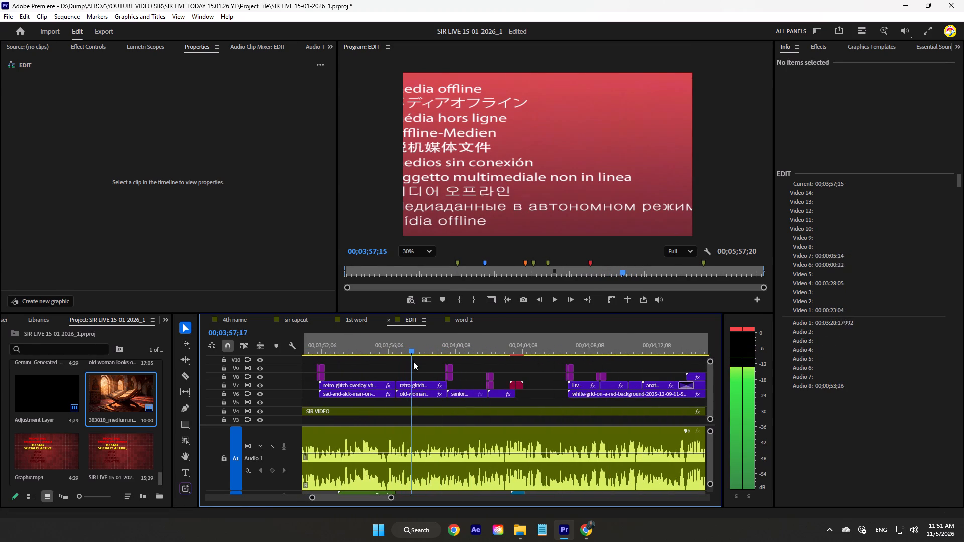
left_click_drag(413, 361, 417, 363)
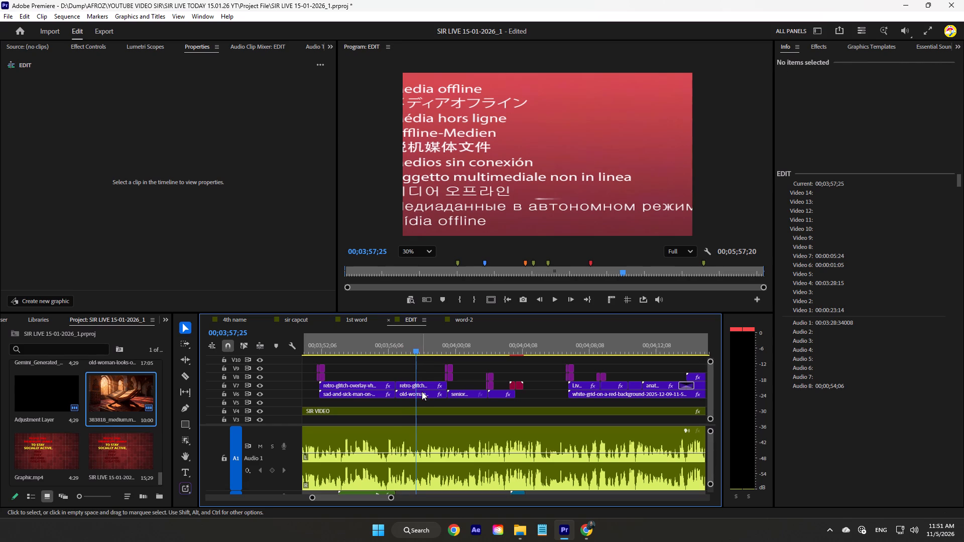
Open Link Media for the offline old-woman-looks-outside-the-window clip on V6 and check its original file path.
left_click(422, 393)
right_click(422, 393)
left_click(454, 446)
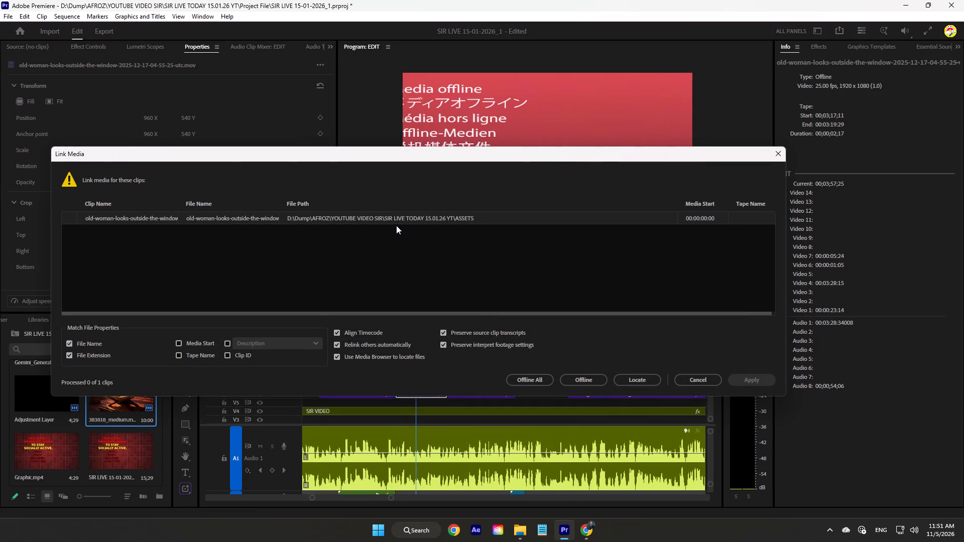
left_click(466, 221)
In File Explorer, look through the SIR LIVE TODAY 15.01.26 YT ASSETS folder for the missing old-woman-looks-outside-the-window file.
left_click(521, 528)
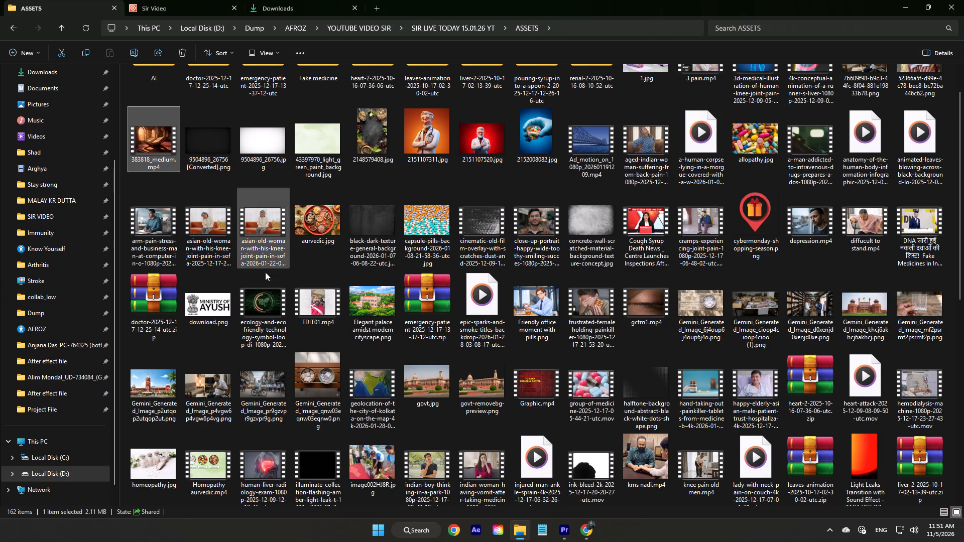
scroll(291, 276, "up", 3)
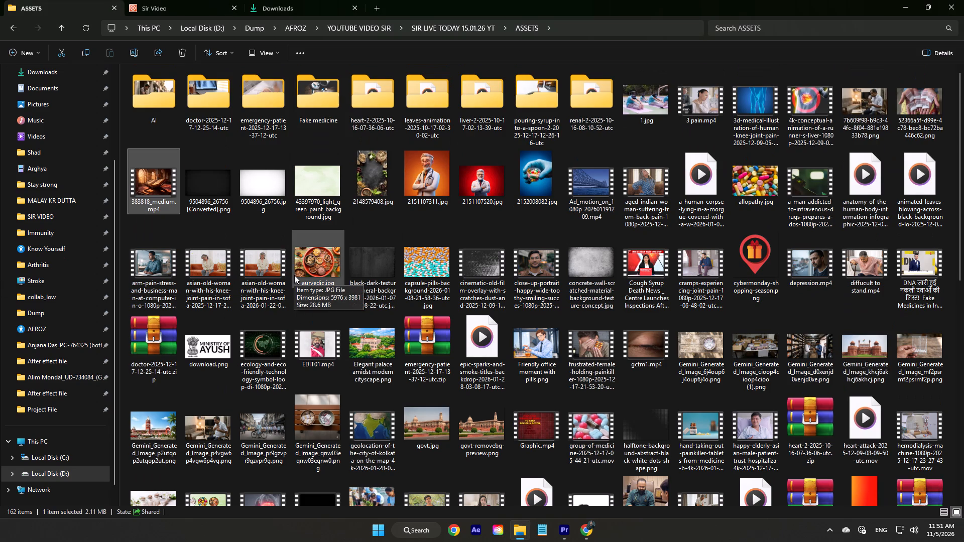
key("o")
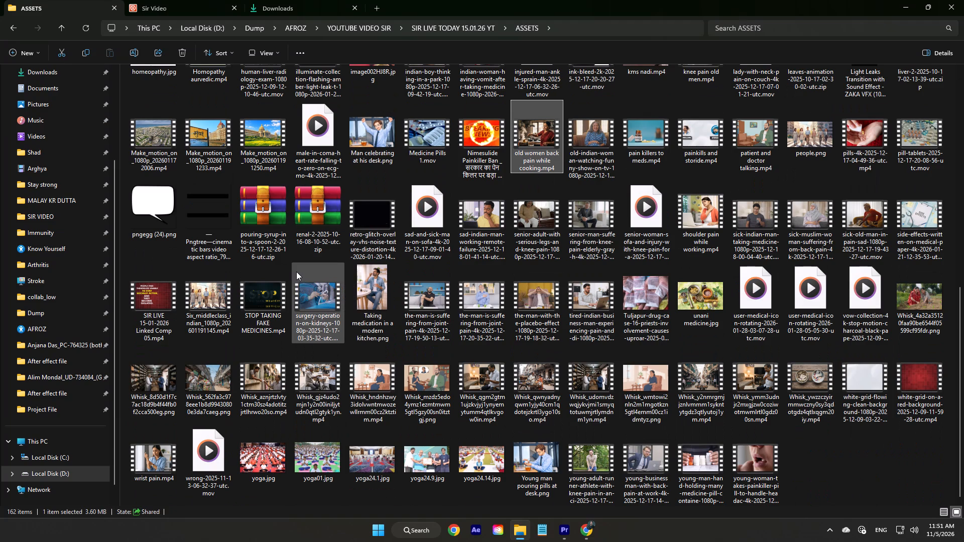
key("o")
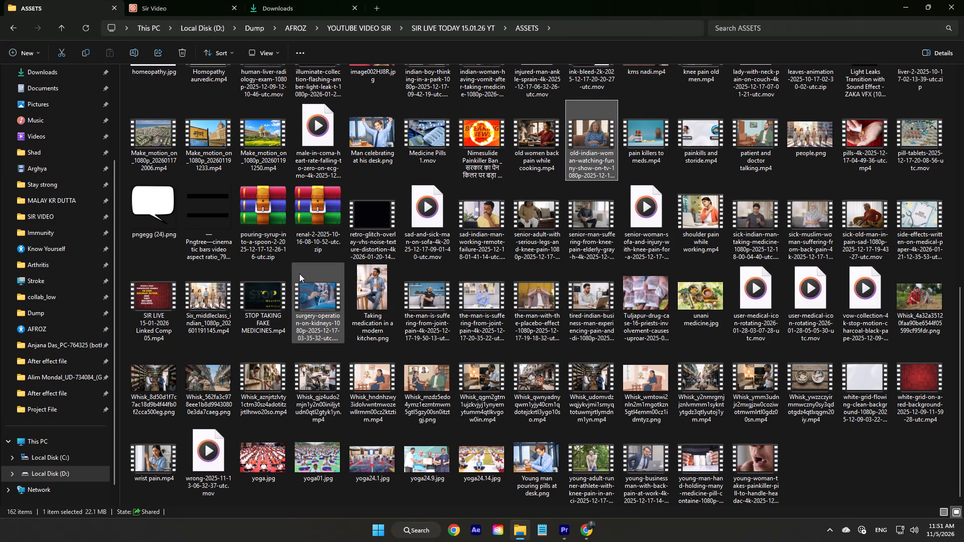
type("oo")
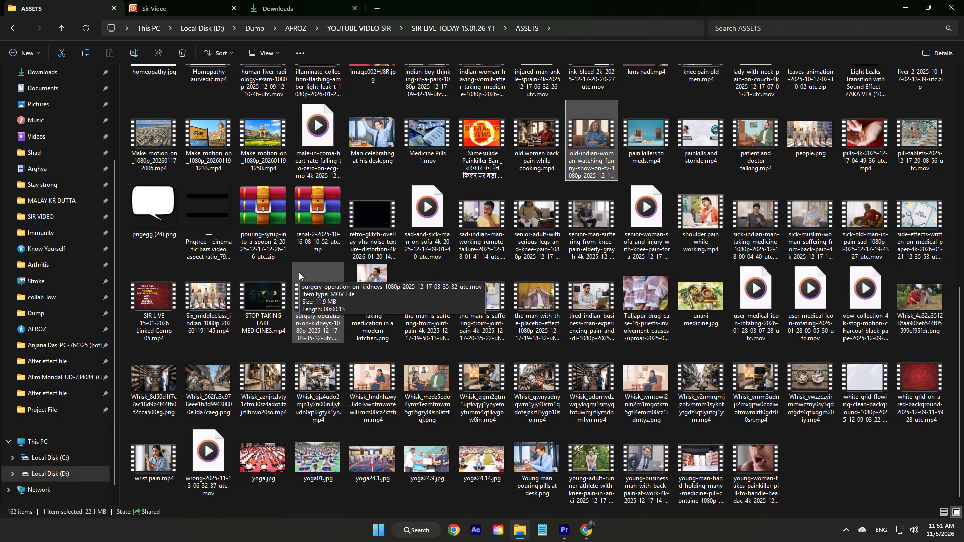
scroll(299, 271, "up", 3)
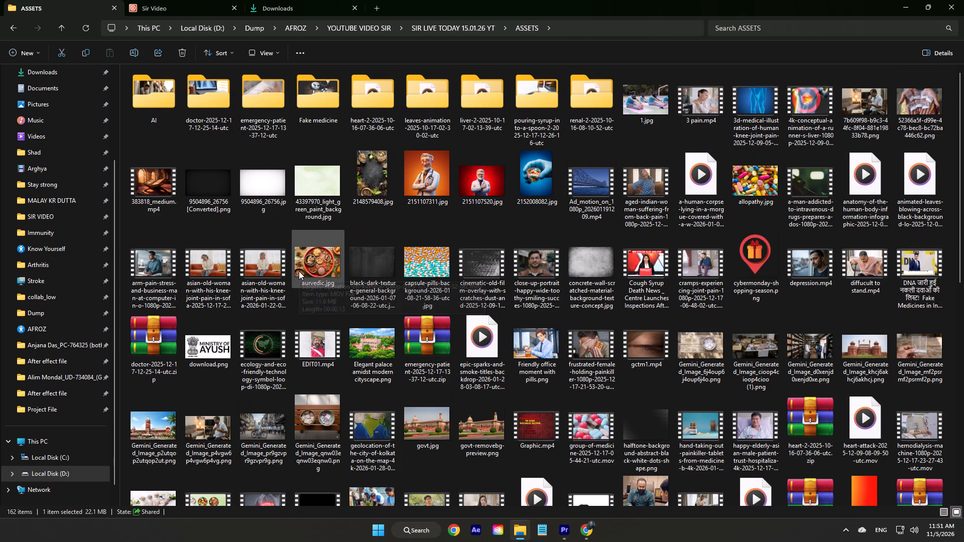
scroll(299, 271, "up", 2)
Back in Premiere, start locating the offline old-woman clip and browse the AFROZ subfolders from Afroz Sharing to AI character Outro.
left_click(569, 527)
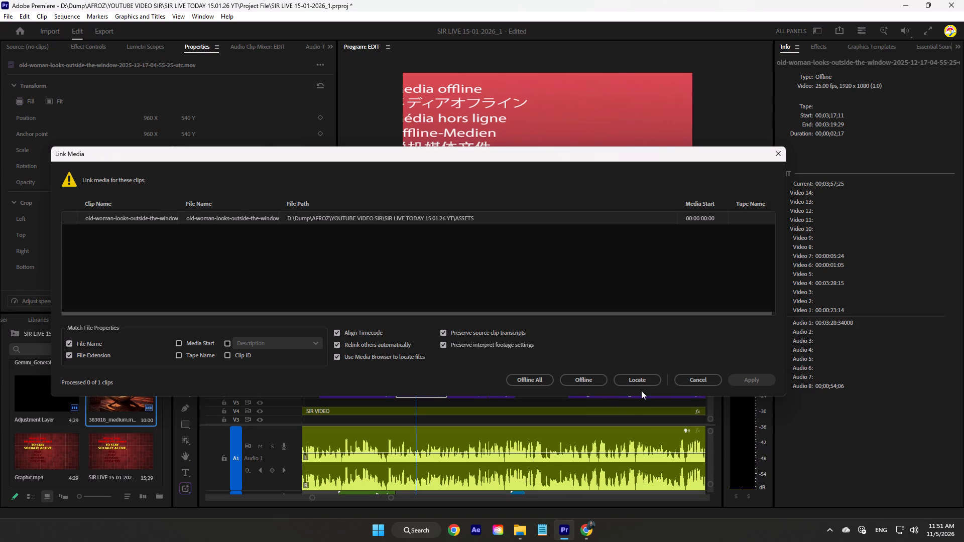
left_click(646, 380)
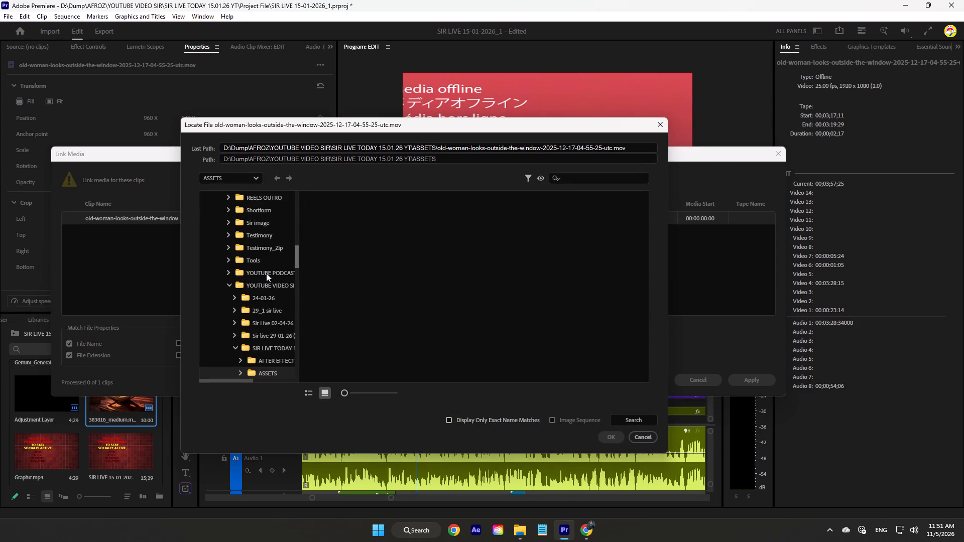
scroll(266, 275, "up", 18)
scroll(268, 278, "up", 9)
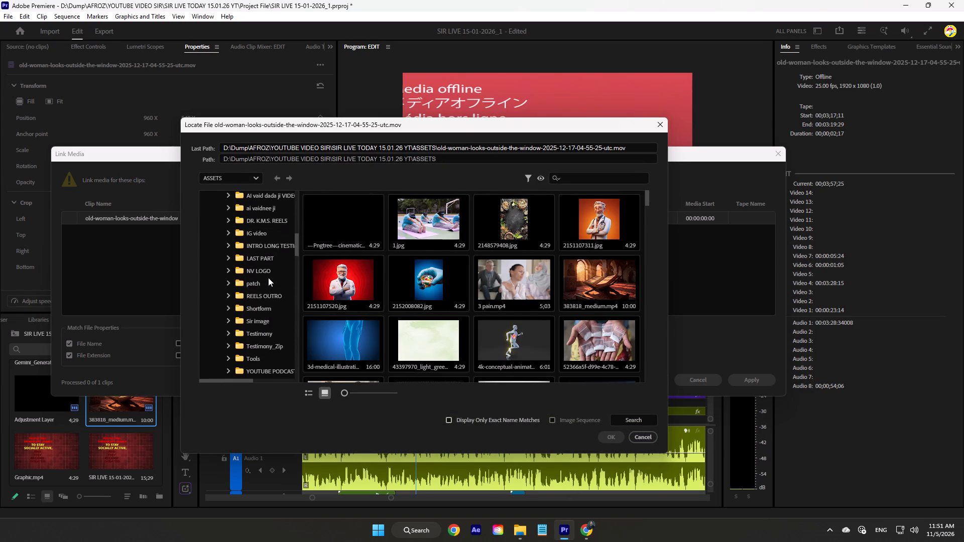
scroll(268, 278, "up", 18)
scroll(268, 277, "up", 3)
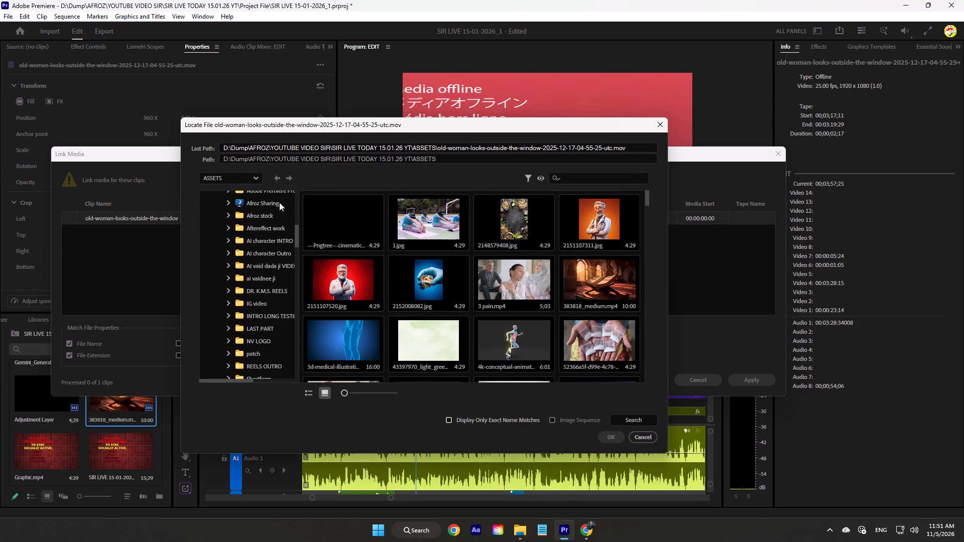
left_click(279, 202)
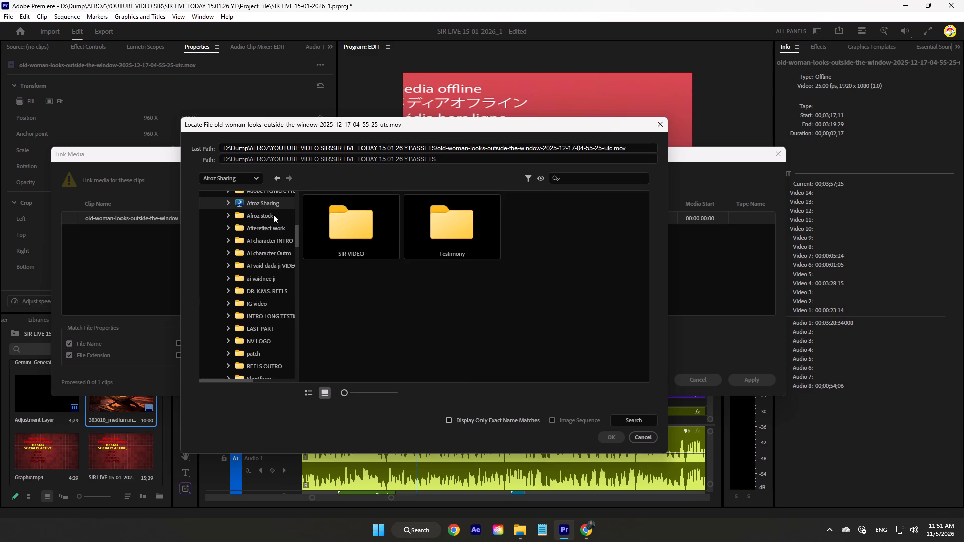
left_click(273, 214)
left_click(273, 228)
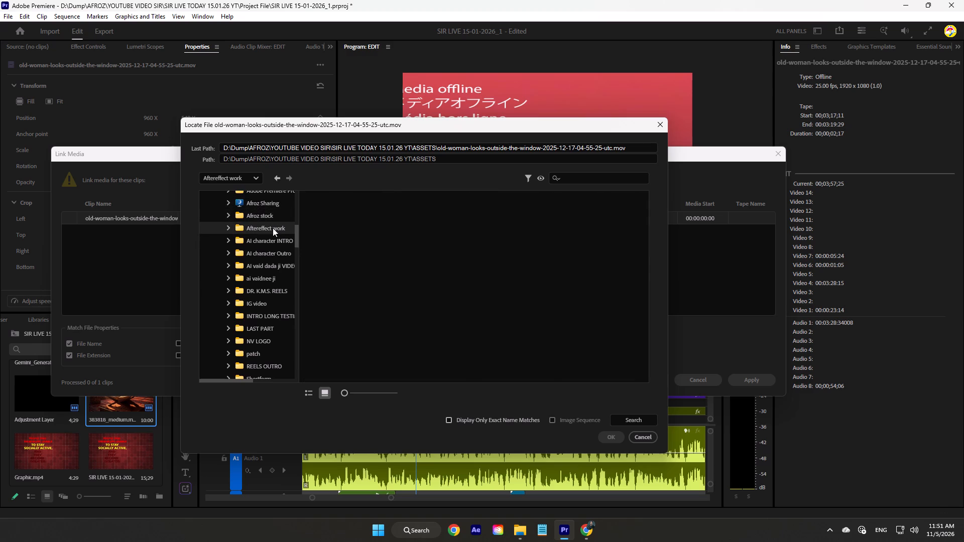
left_click(273, 240)
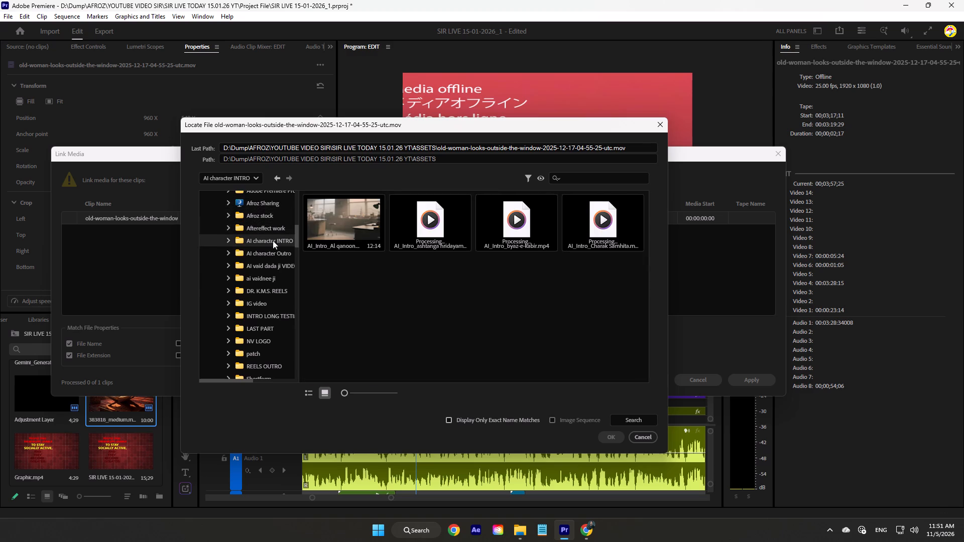
left_click(272, 252)
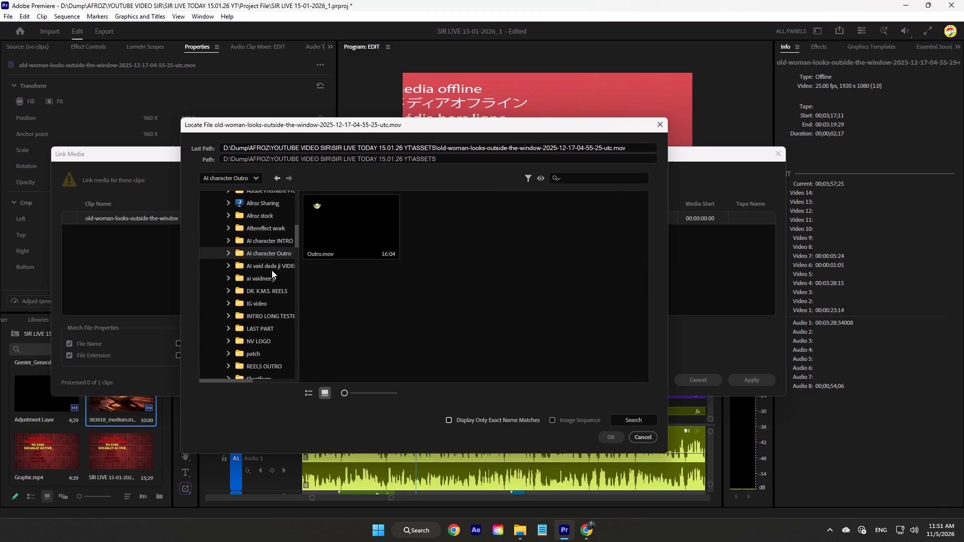
left_click(225, 205)
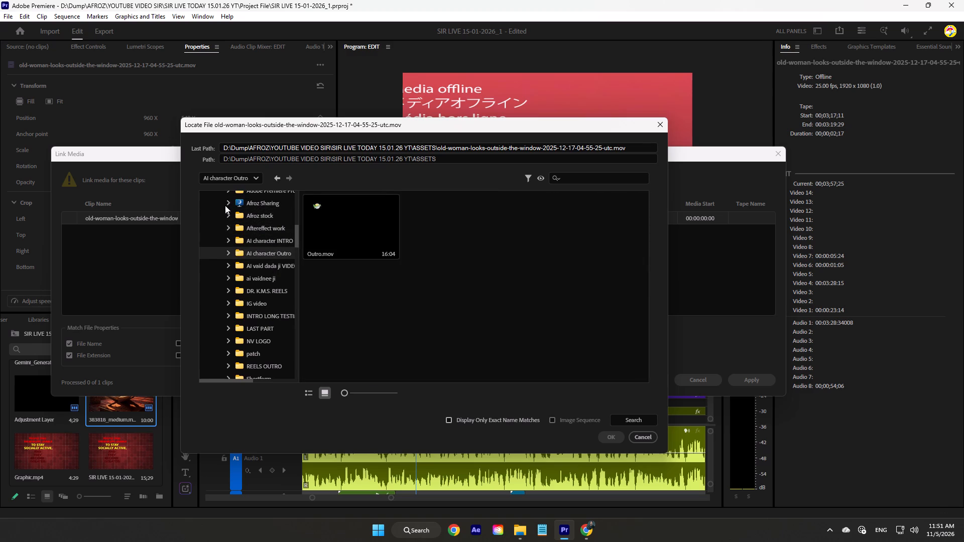
left_click(225, 205)
scroll(225, 212, "up", 5)
Search the YOUTUBE VIDEO SIR folder for the missing old-woman-looks-outside-the-window file.
scroll(226, 218, "down", 4)
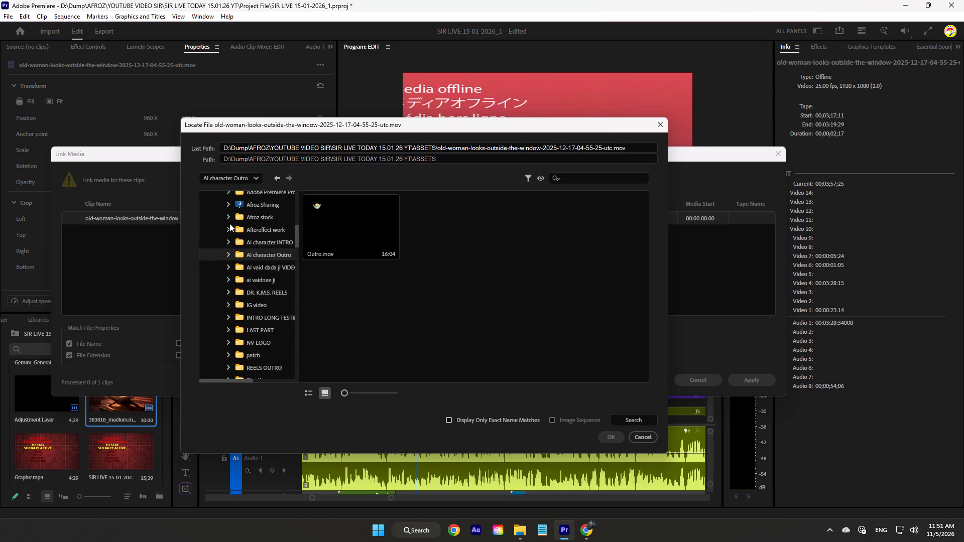
scroll(229, 223, "down", 20)
scroll(229, 223, "down", 1)
scroll(271, 349, "down", 4)
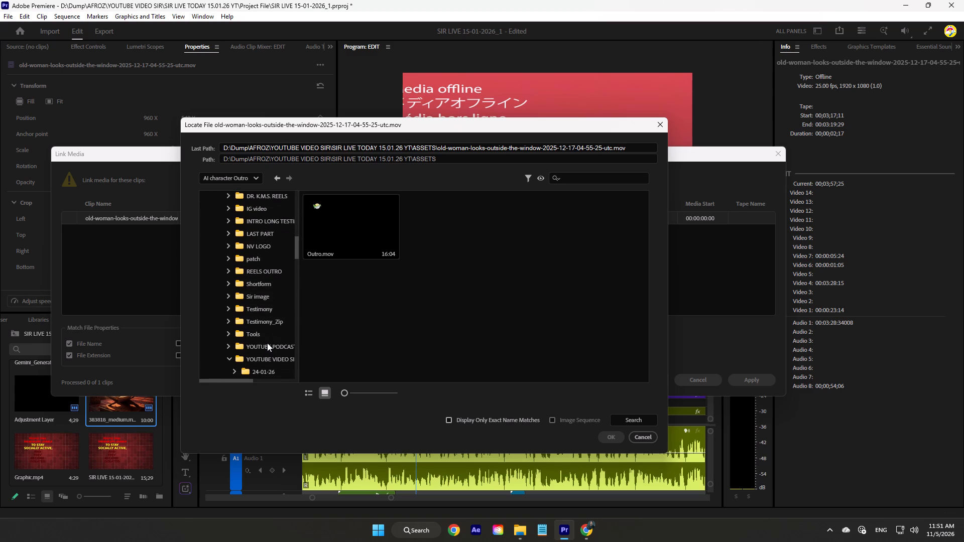
left_click(267, 343)
left_click(272, 358)
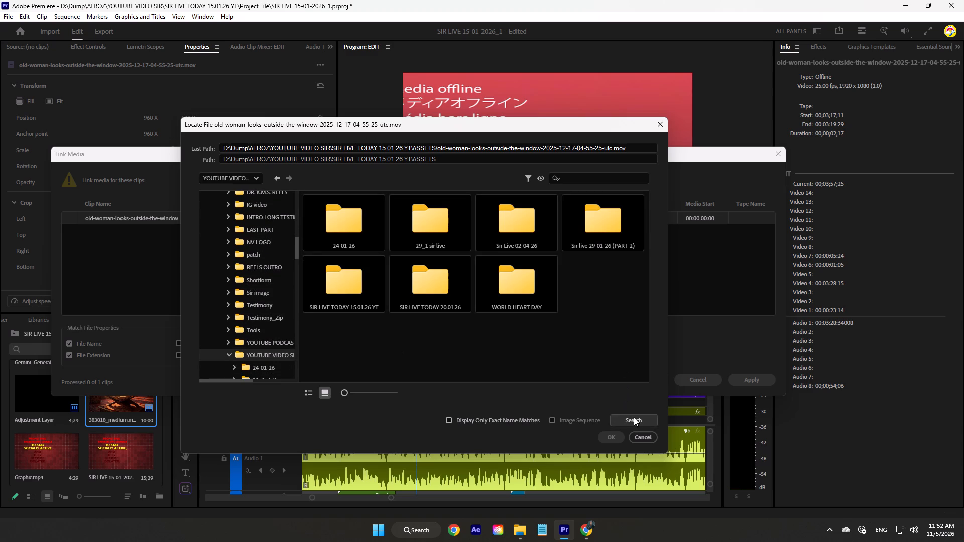
left_click(634, 417)
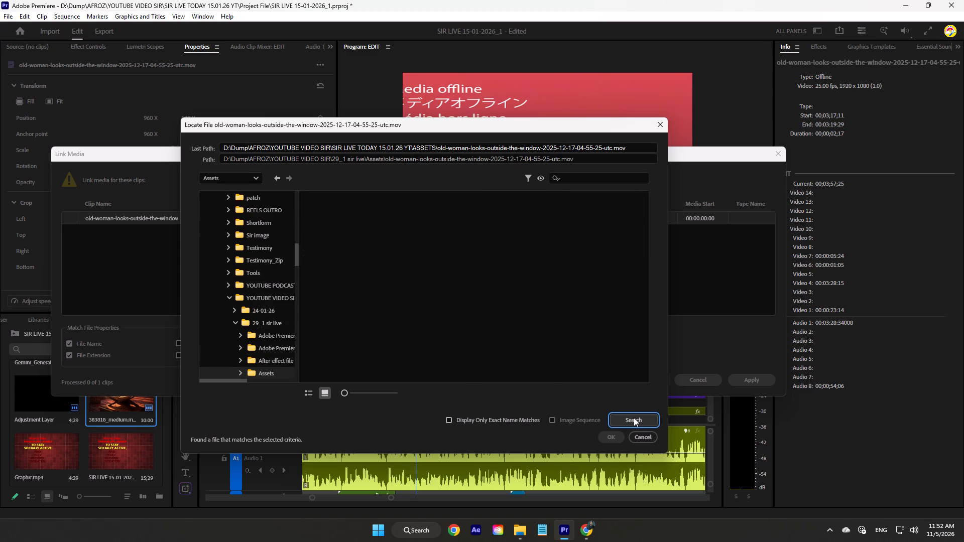
Repeat the search in 29_1 sir live\Assets, look there for the old-woman clip, and close Link Media without relinking.
scroll(418, 275, "down", 20)
scroll(418, 275, "down", 10)
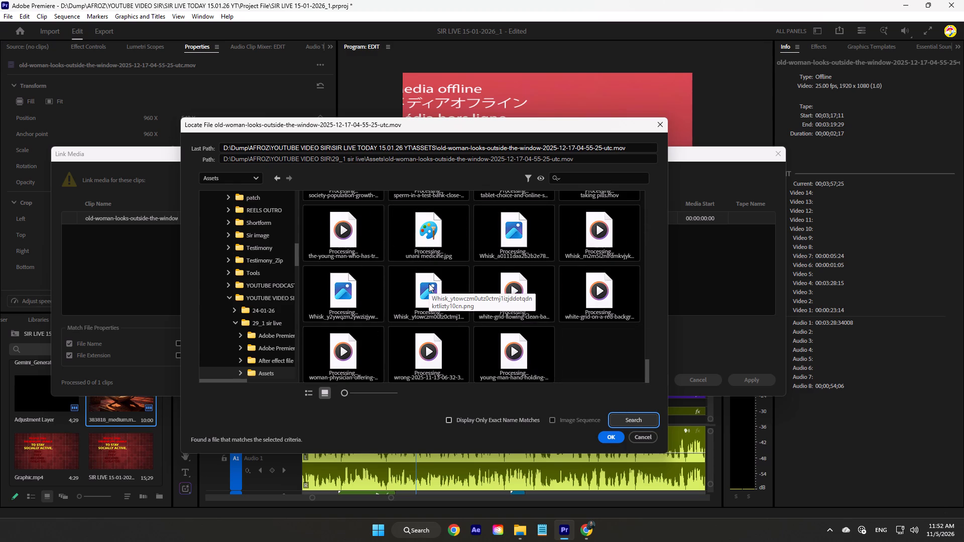
scroll(429, 284, "down", 1)
scroll(509, 308, "down", 2)
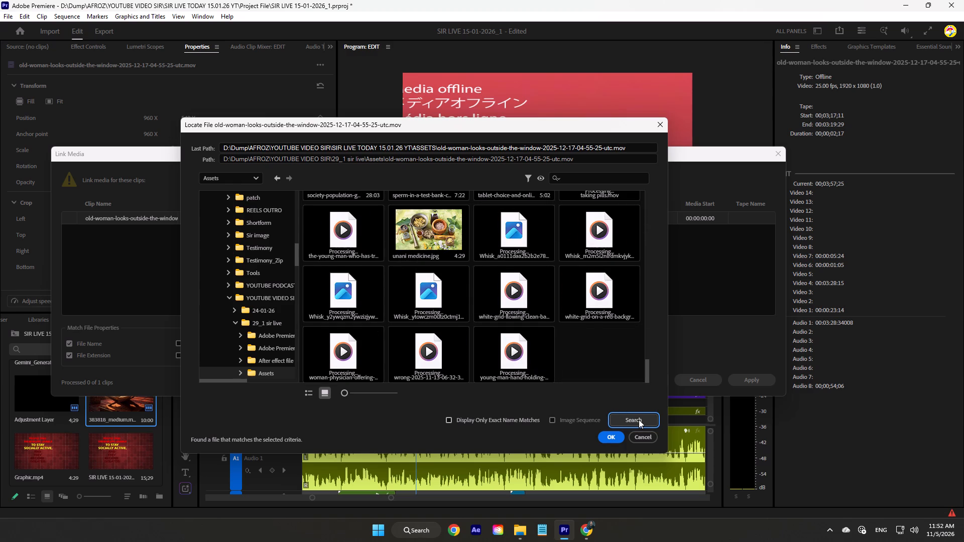
left_click(639, 420)
left_click(639, 420)
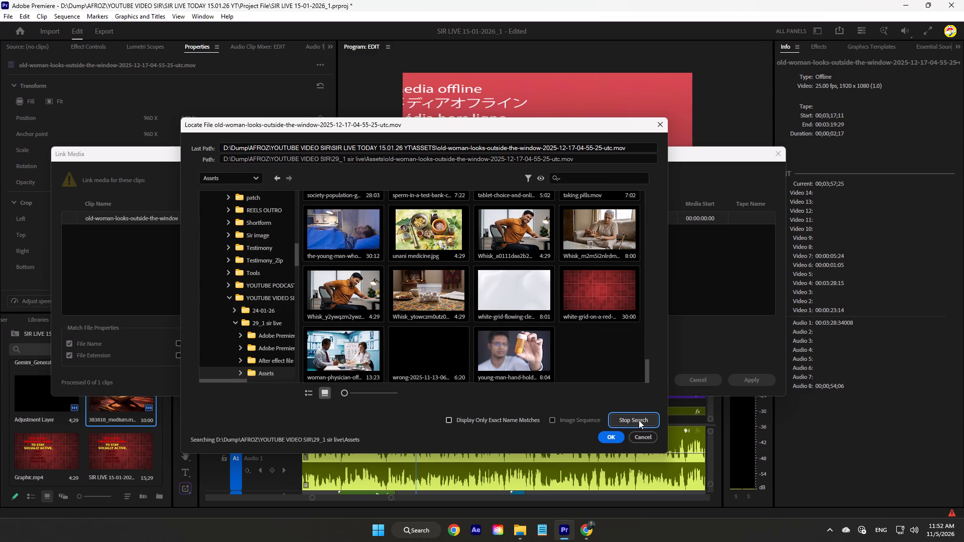
left_click(640, 422)
scroll(401, 272, "up", 6)
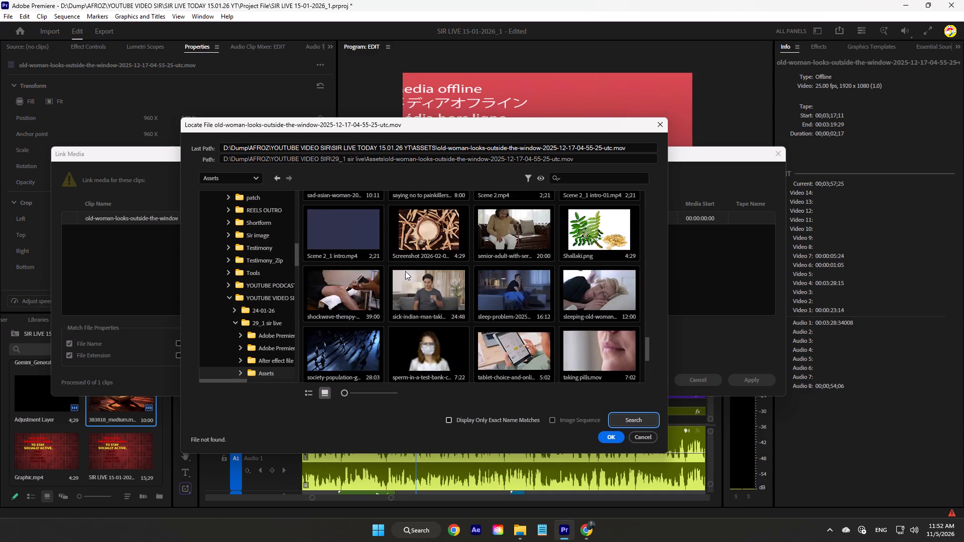
scroll(405, 271, "up", 11)
scroll(410, 272, "down", 1)
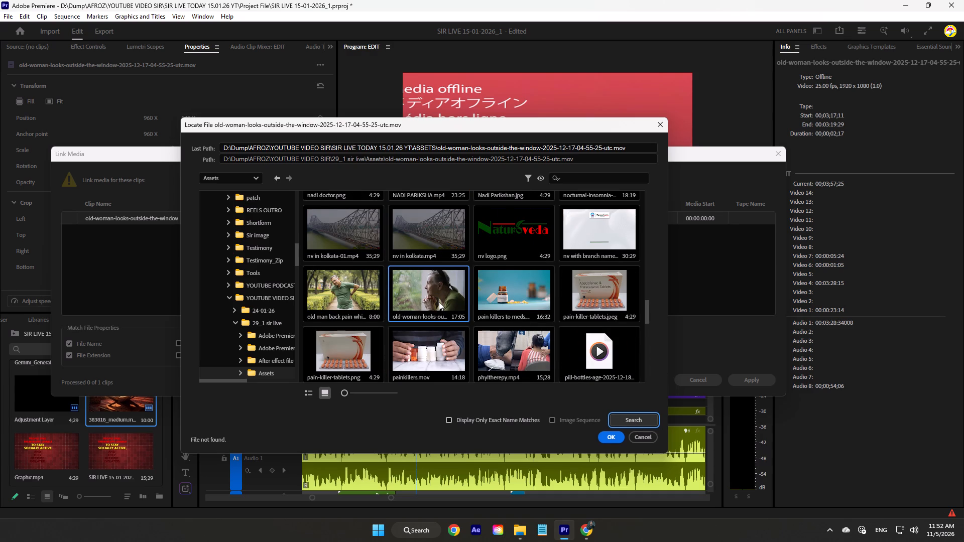
left_click(651, 127)
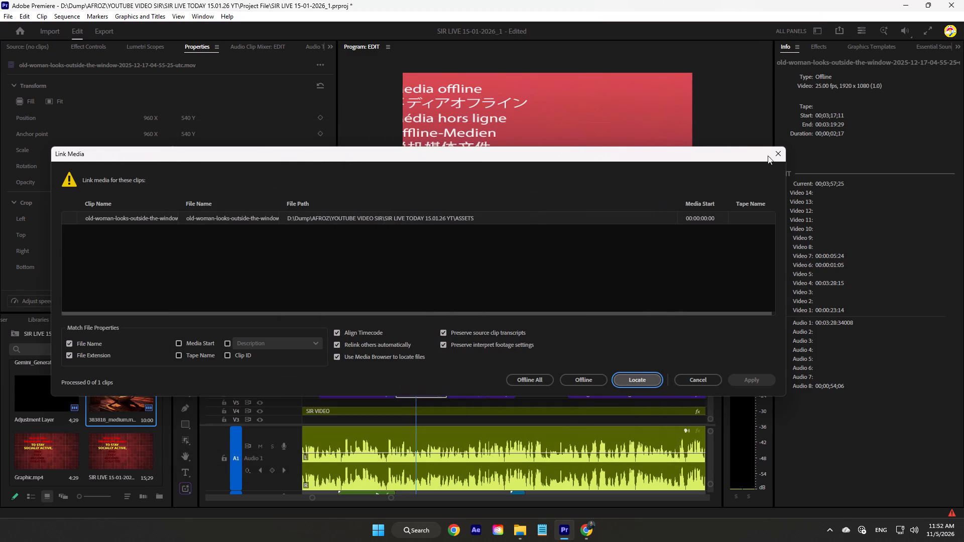
left_click(773, 156)
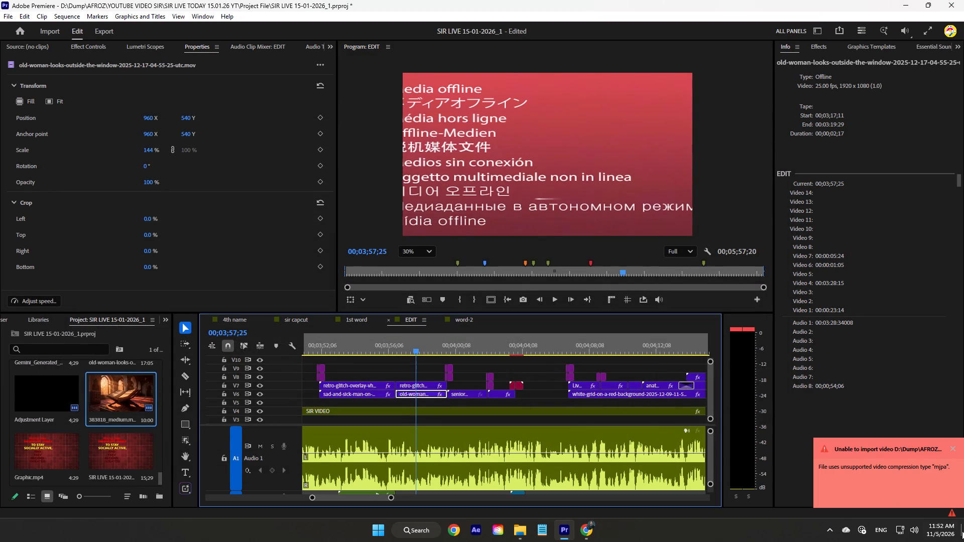
Open the event log to check the video import error.
left_click(951, 515)
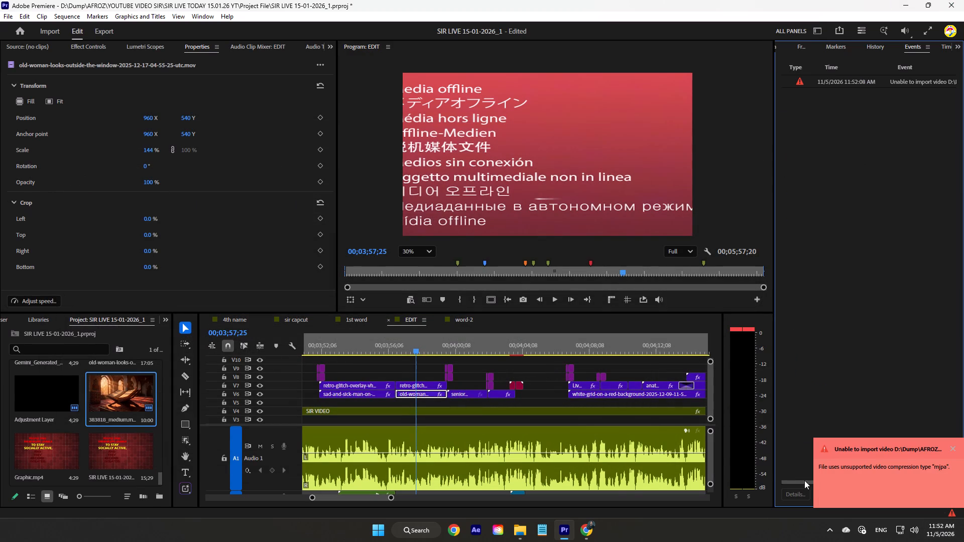
In File Explorer, use the Downloads tab to open the YOUTUBE VIDEO SIR folder inside AFROZ.
left_click(520, 529)
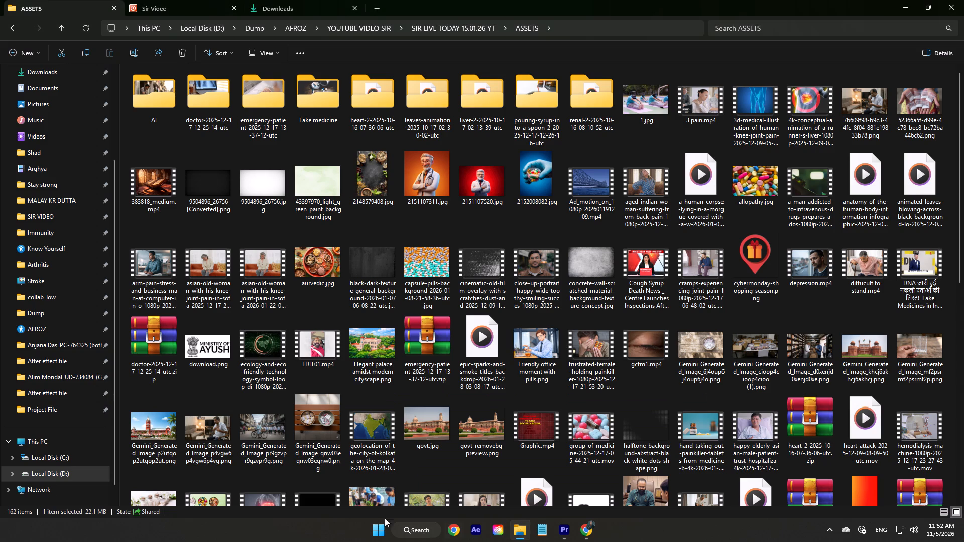
left_click(279, 11)
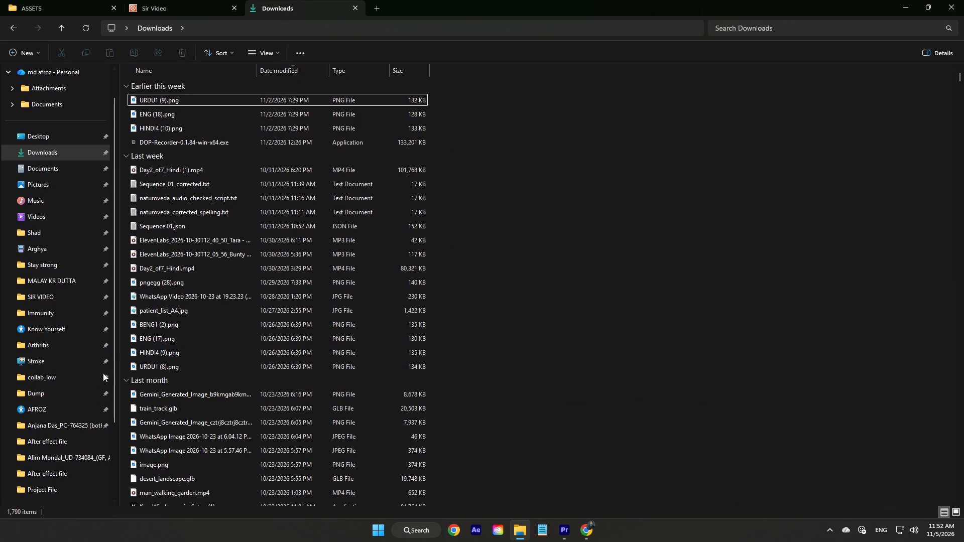
left_click(63, 404)
left_click(641, 418)
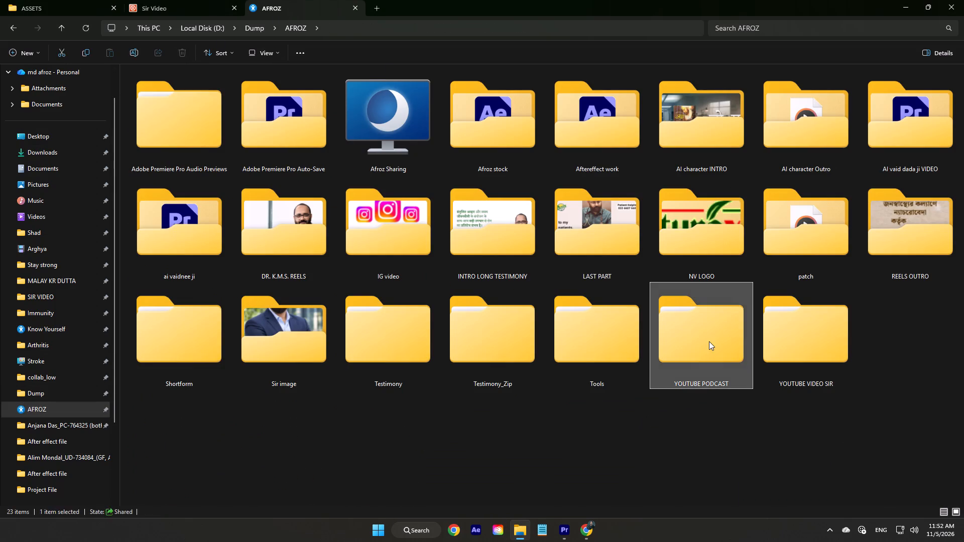
double_click(709, 341)
left_click(48, 29)
left_click(55, 26)
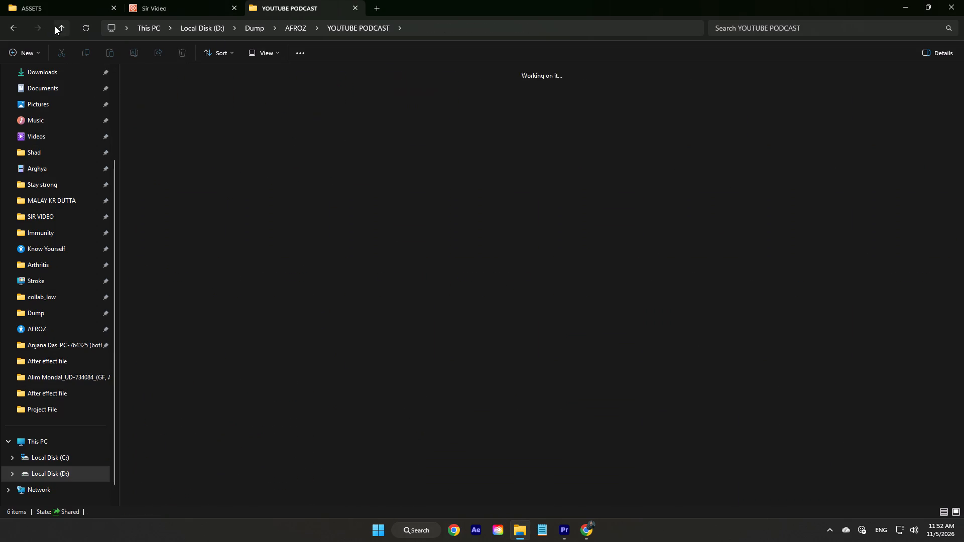
double_click(804, 375)
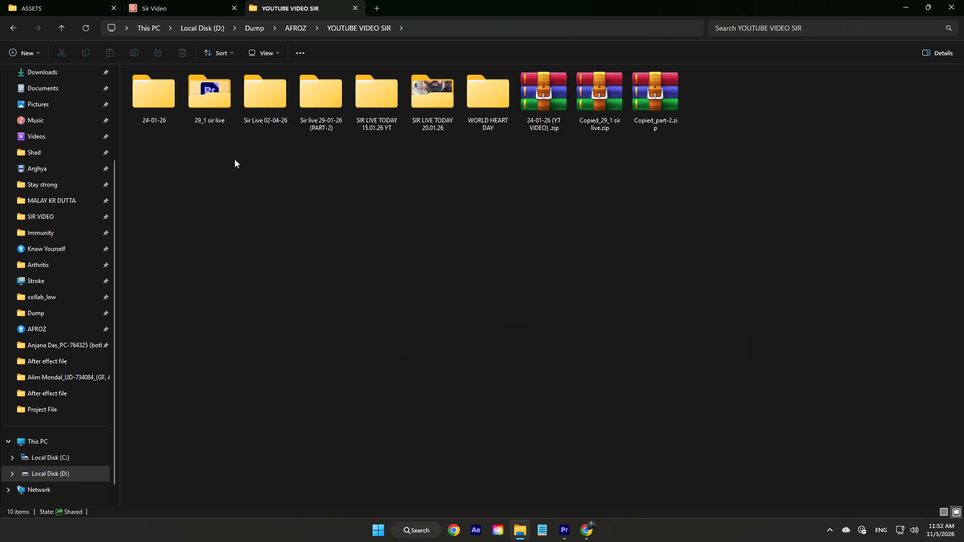
Look for the old-woman footage in the 24-01-26 project's ASSETS folder and return to YOUTUBE VIDEO SIR.
double_click(158, 115)
double_click(204, 107)
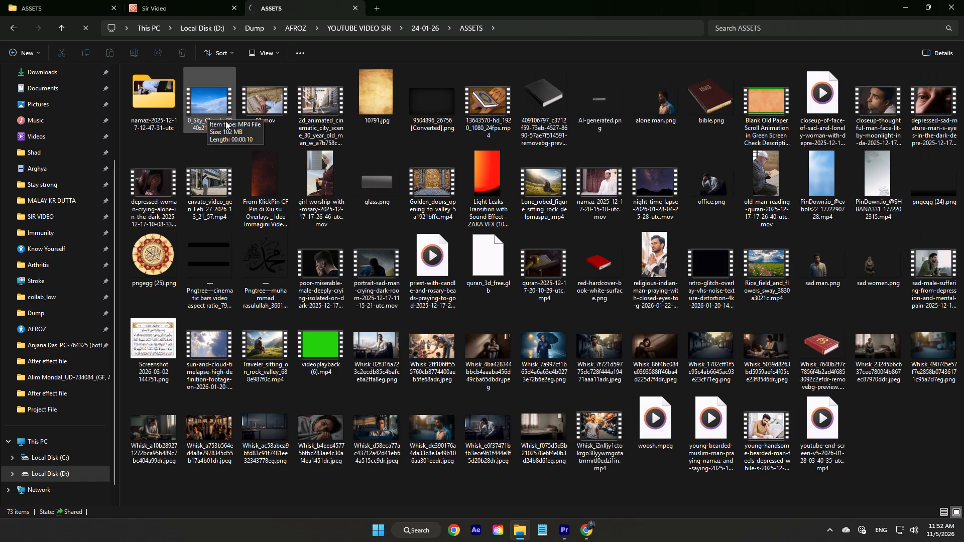
key("o")
key("o")
key("o")
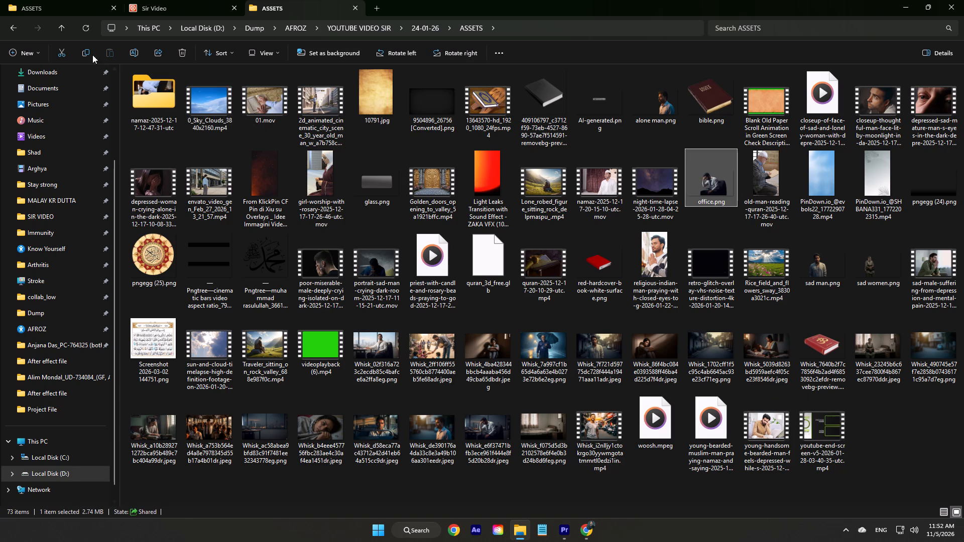
left_click(55, 25)
left_click(62, 29)
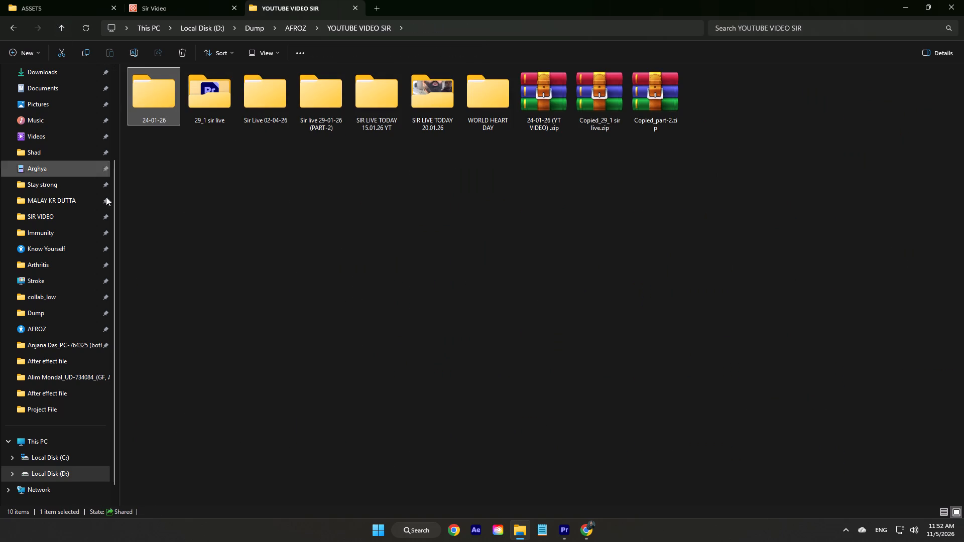
Copy the old-woman-looks-outside-the-window clip from the Assets folder of the 29_1 sir live project.
left_click(220, 114)
left_click(220, 115)
double_click(317, 108)
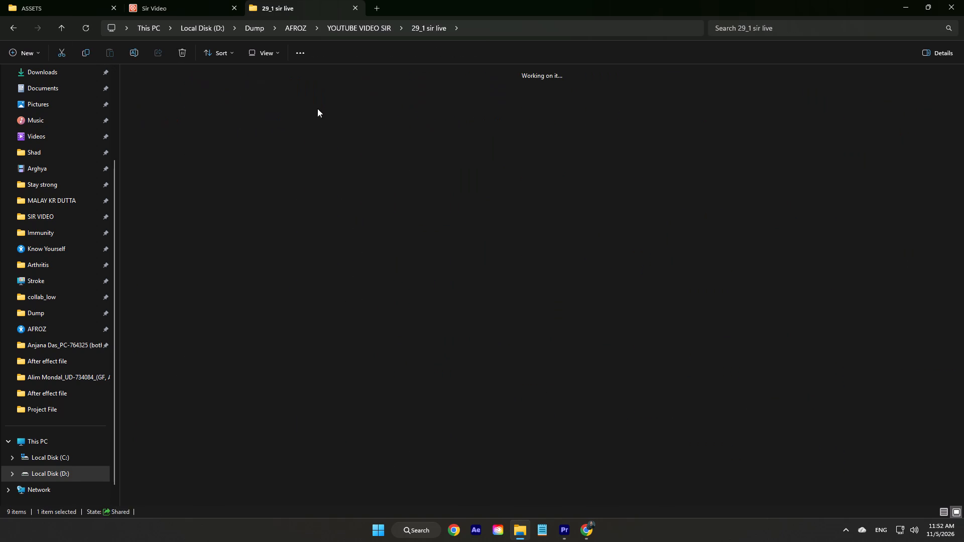
key("o")
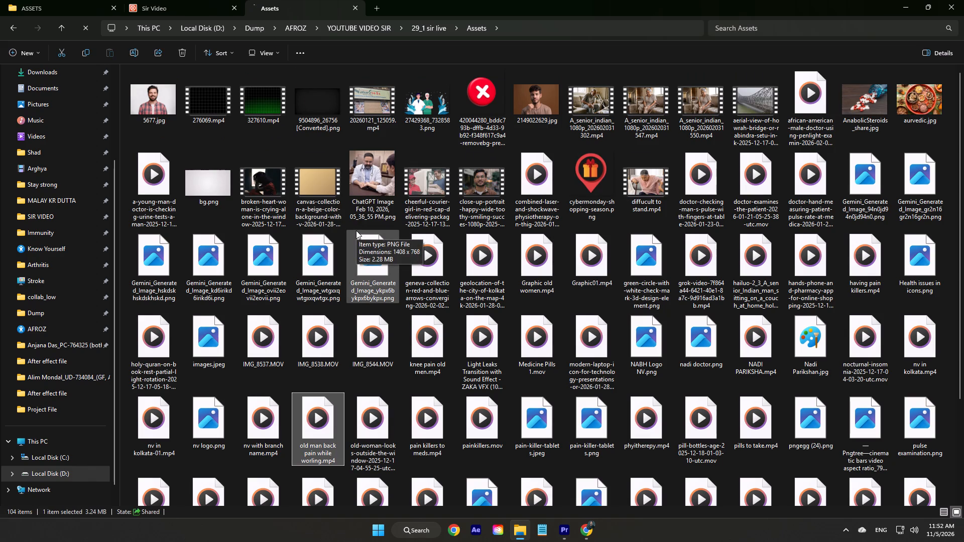
key("o")
key("o")
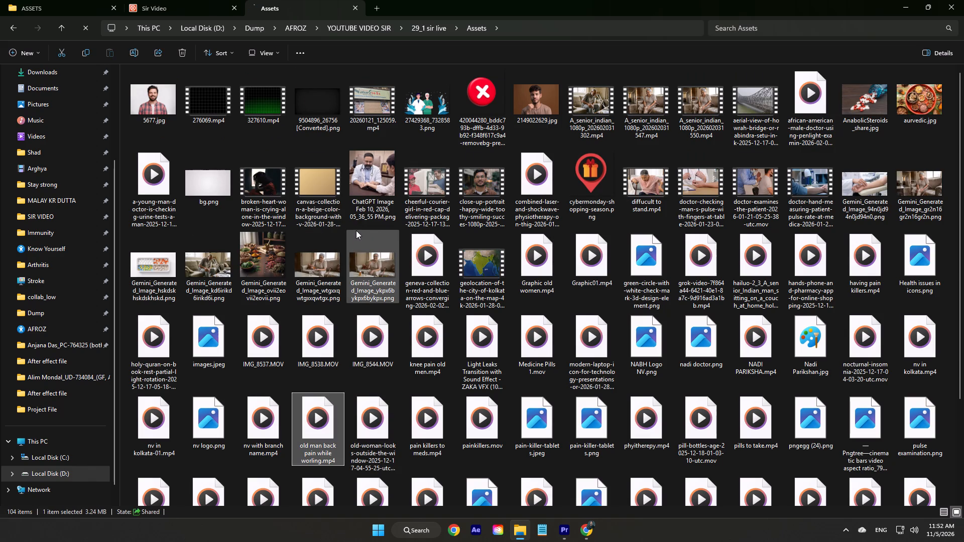
key("o")
right_click(371, 435)
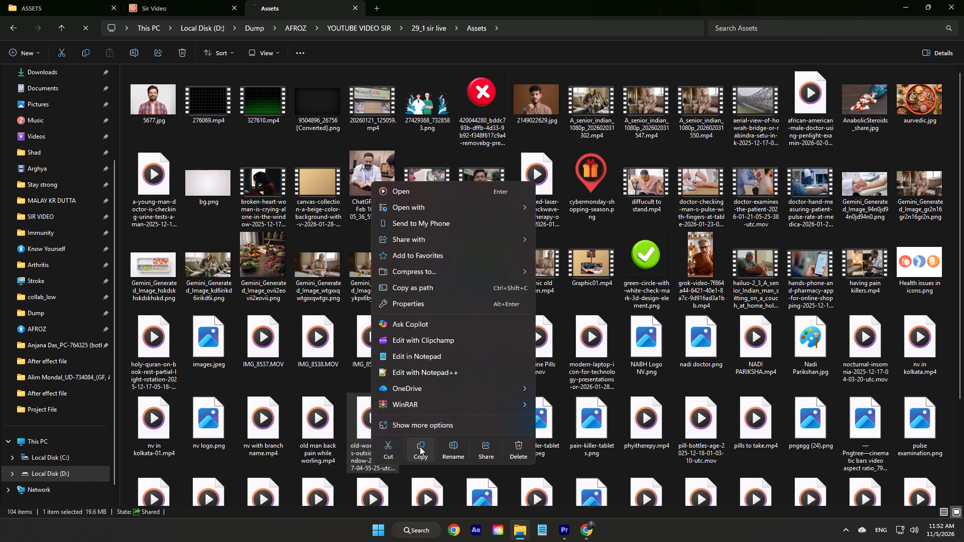
left_click(420, 447)
Paste the copied old-woman clip into the ASSETS folder of SIR LIVE TODAY 15.01.26 YT.
left_click(56, 0)
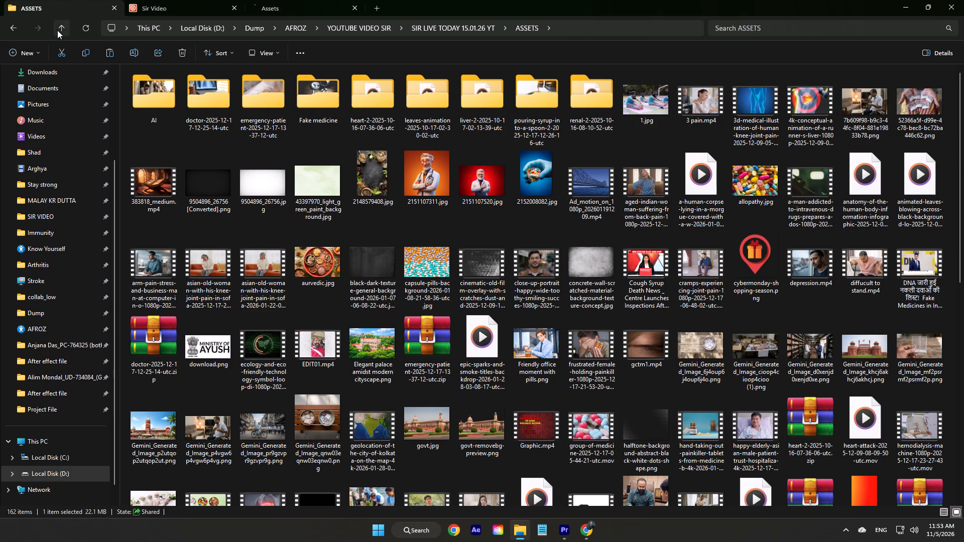
left_click(57, 30)
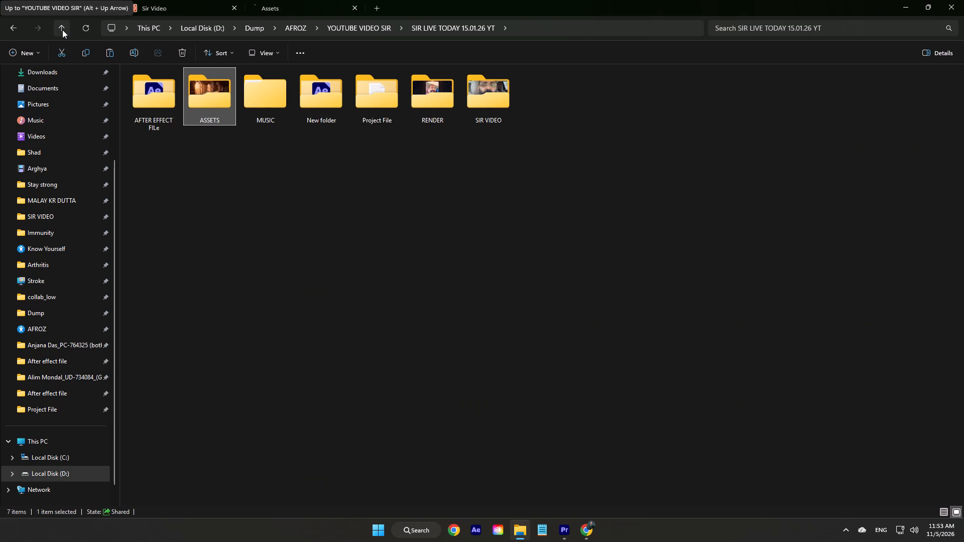
left_click(62, 30)
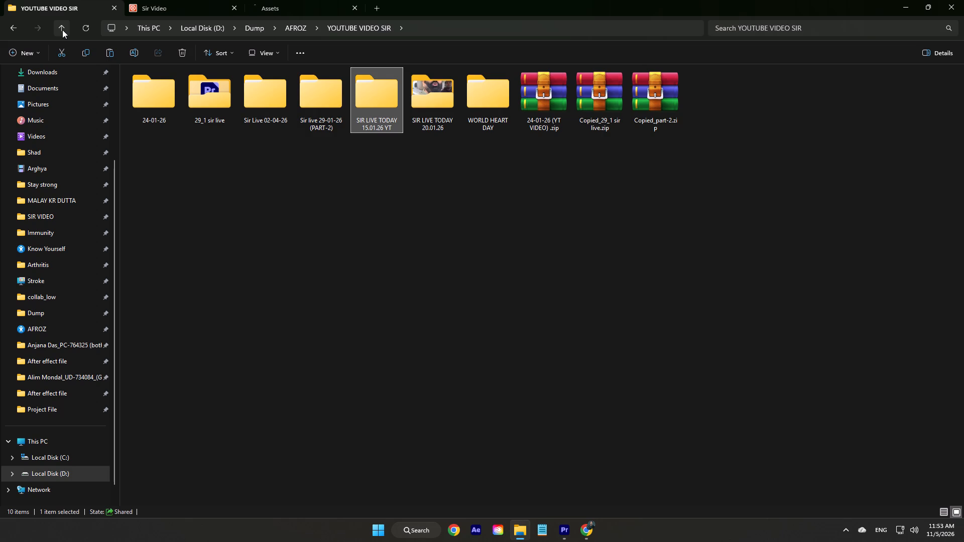
double_click(358, 101)
double_click(209, 94)
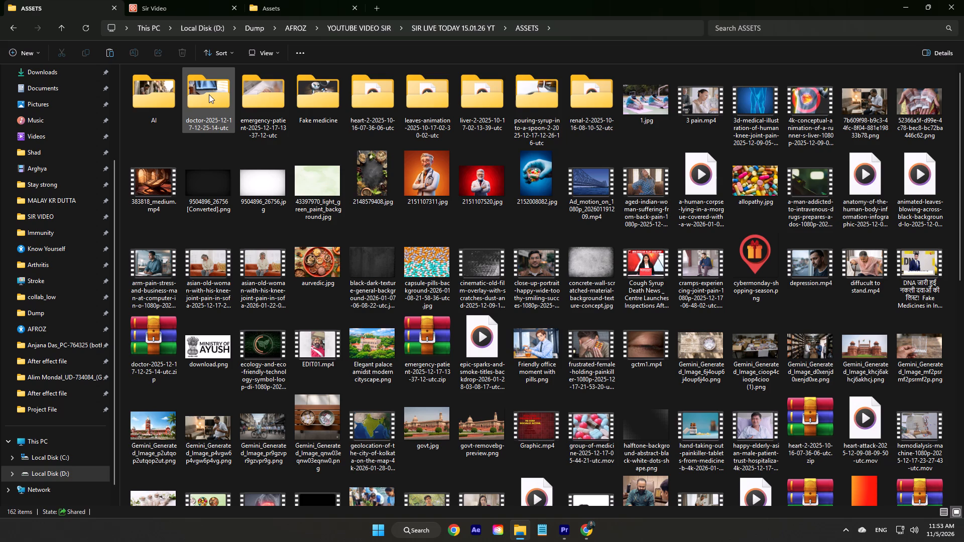
key("o")
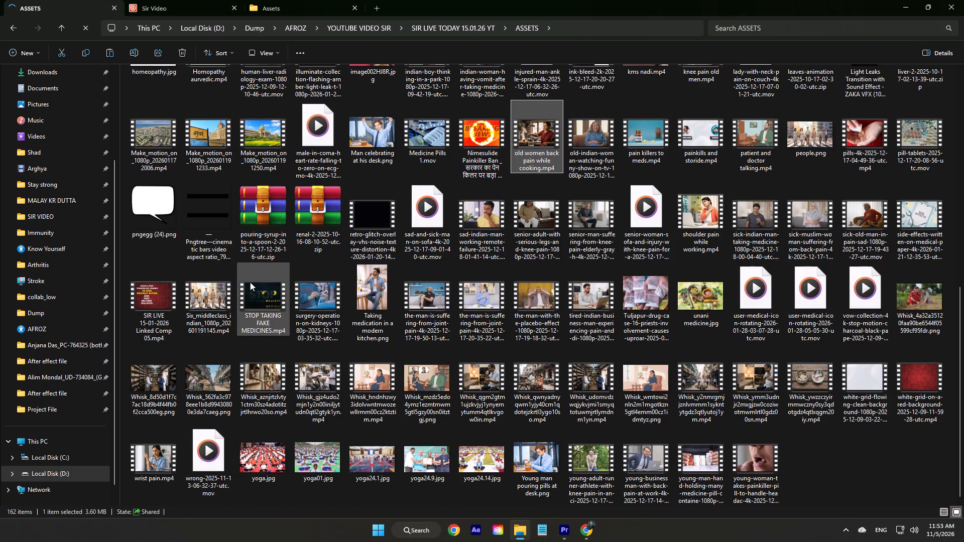
key("o")
key("o")
right_click(820, 453)
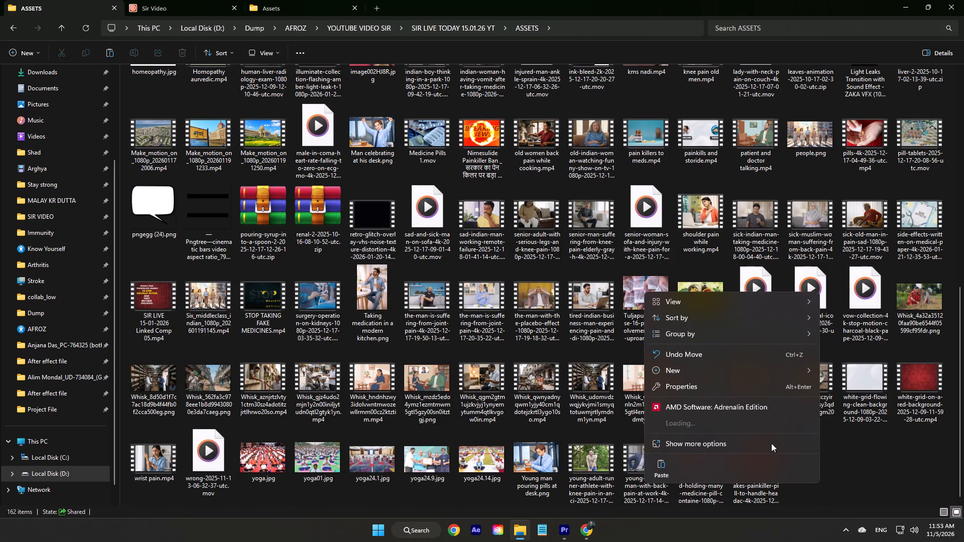
left_click(663, 464)
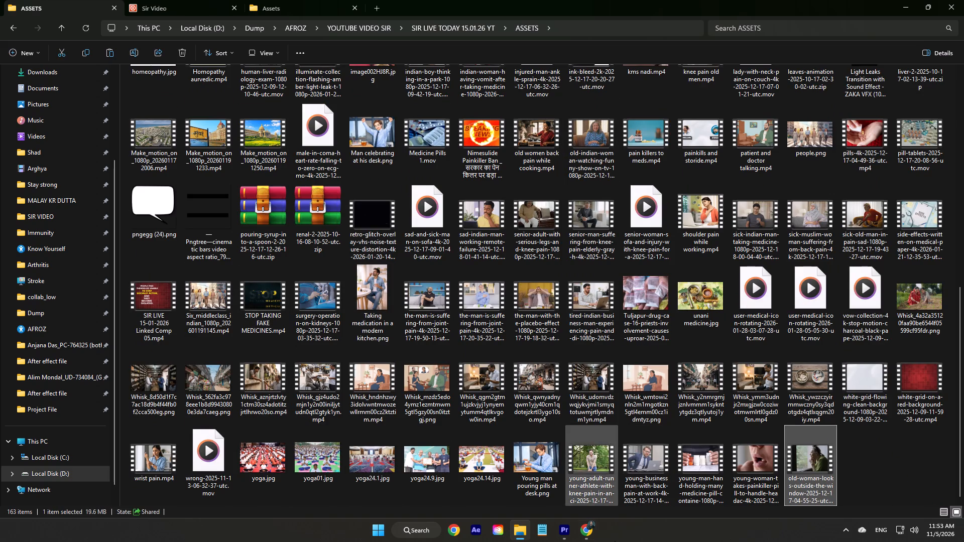
In Premiere, start Link Media for the offline old-woman clip on V6 and browse to the SIR LIVE TODAY 15.01.26 YT folder.
left_click(570, 533)
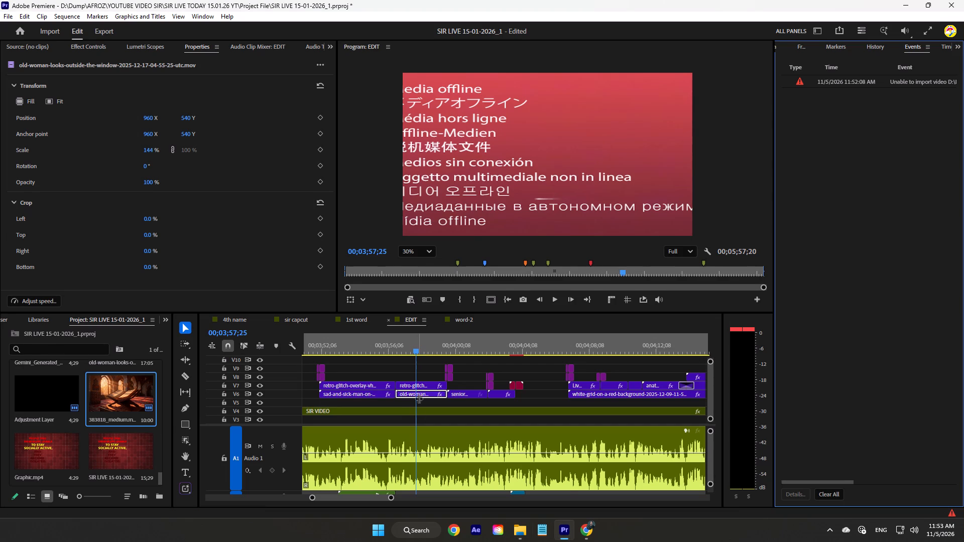
right_click(419, 395)
left_click(452, 447)
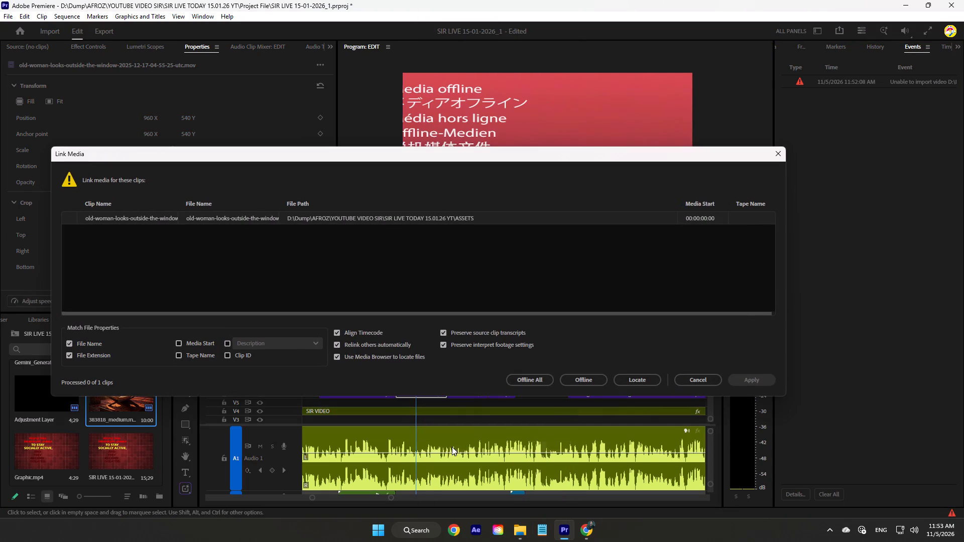
left_click(630, 380)
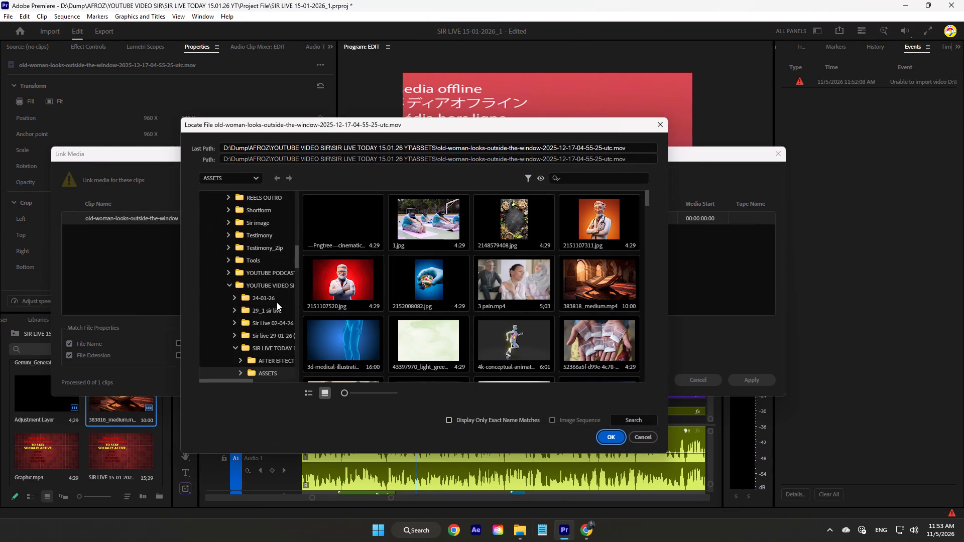
scroll(275, 294, "down", 4)
left_click(271, 316)
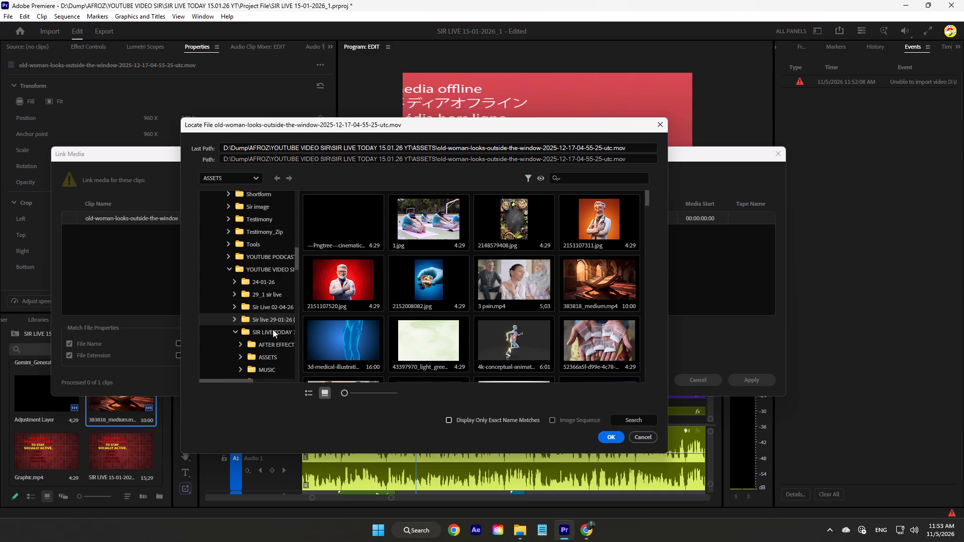
left_click(273, 331)
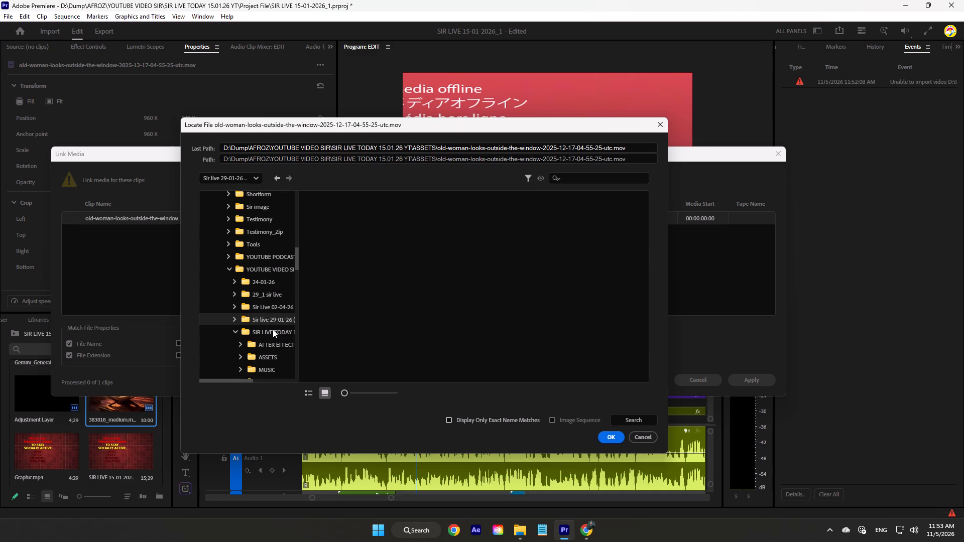
left_click(234, 332)
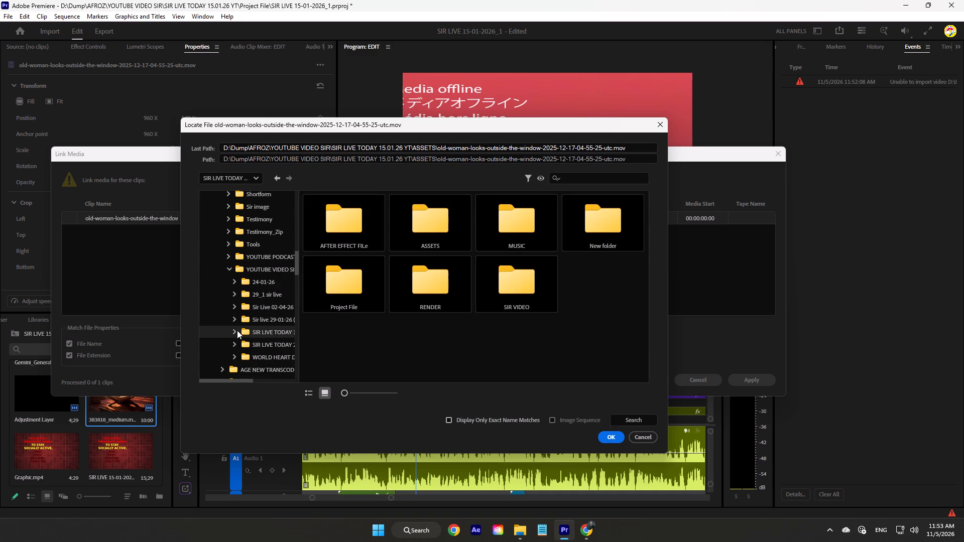
scroll(238, 329, "down", 1)
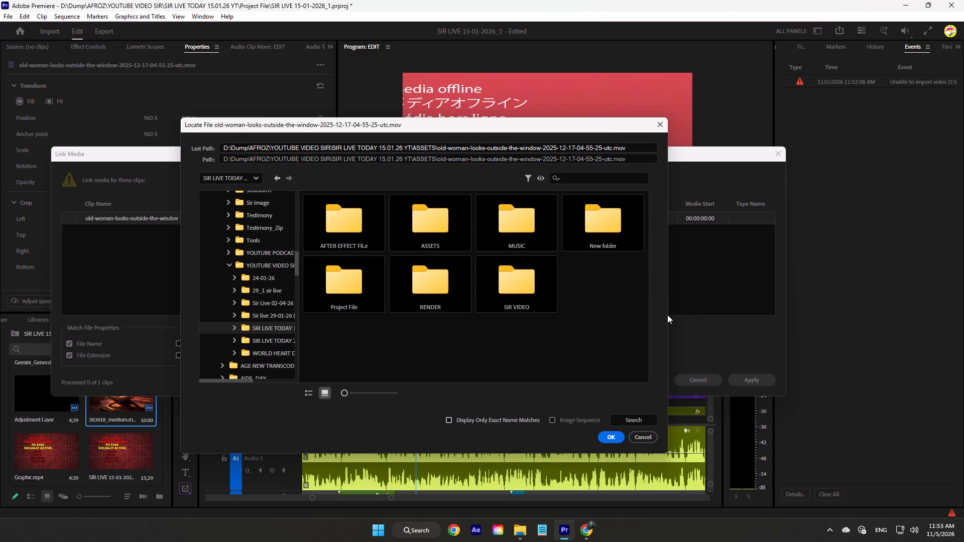
left_click_drag(669, 315, 813, 315)
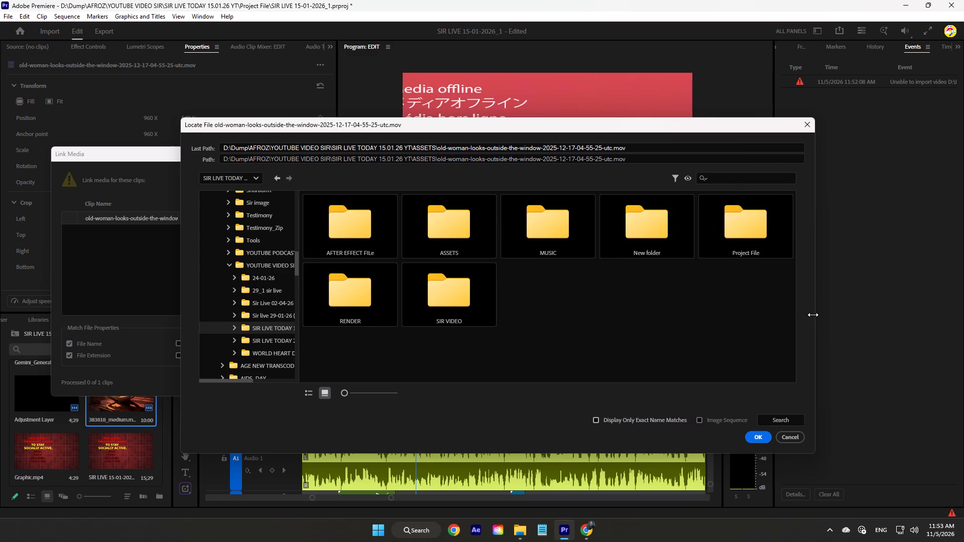
left_click_drag(813, 315, 796, 314)
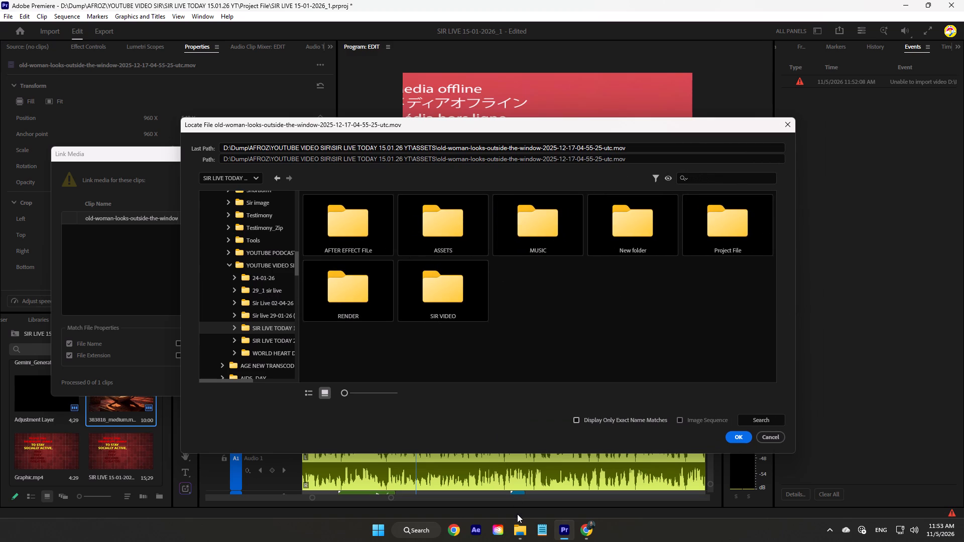
left_click(227, 263)
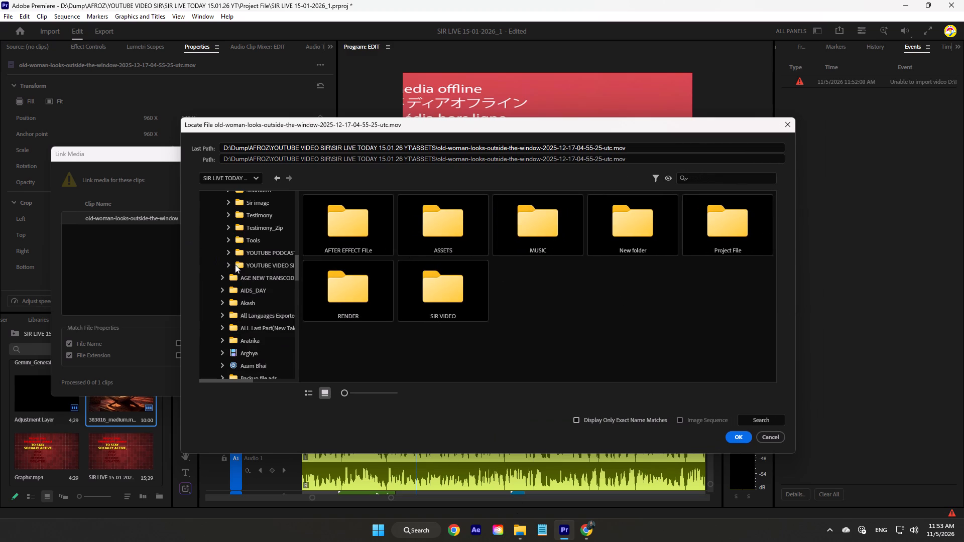
left_click(228, 262)
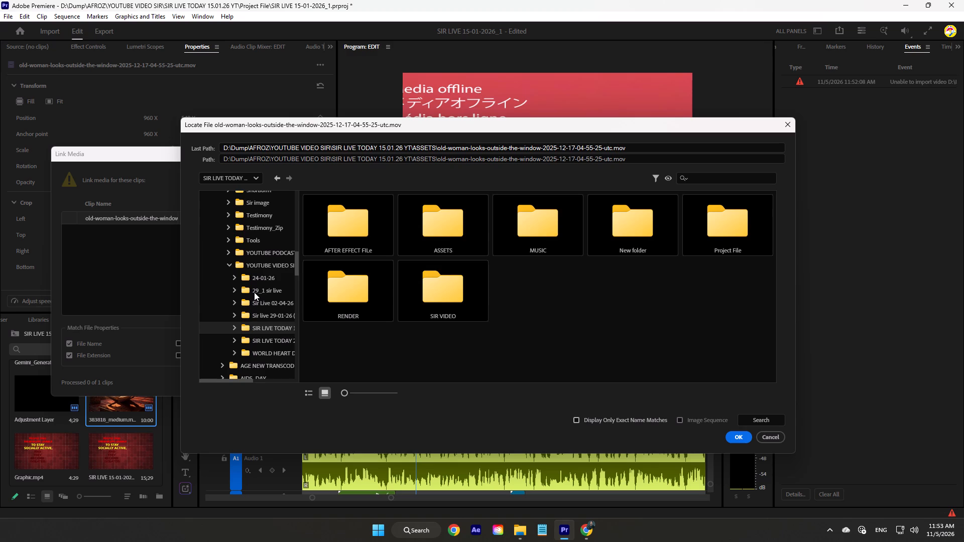
left_click(259, 328)
double_click(446, 239)
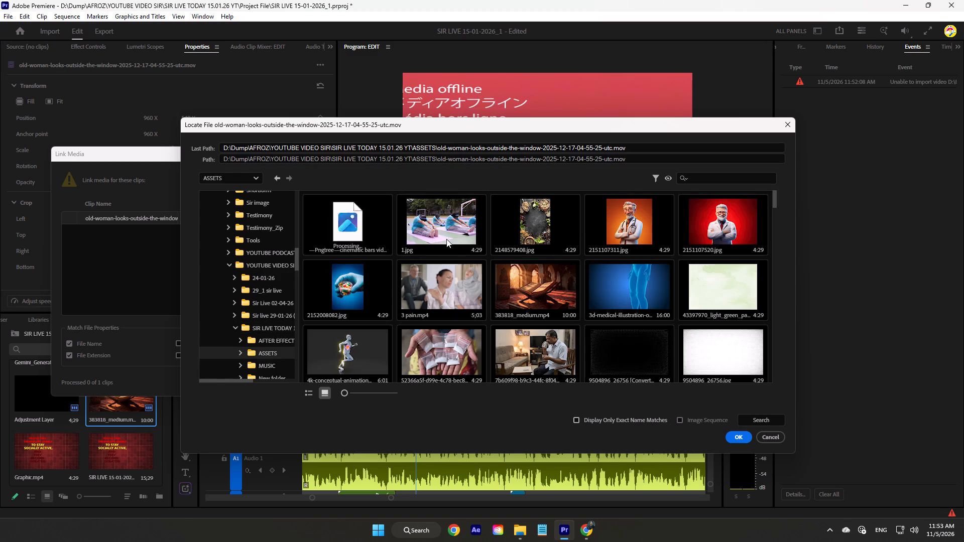
scroll(525, 291, "down", 19)
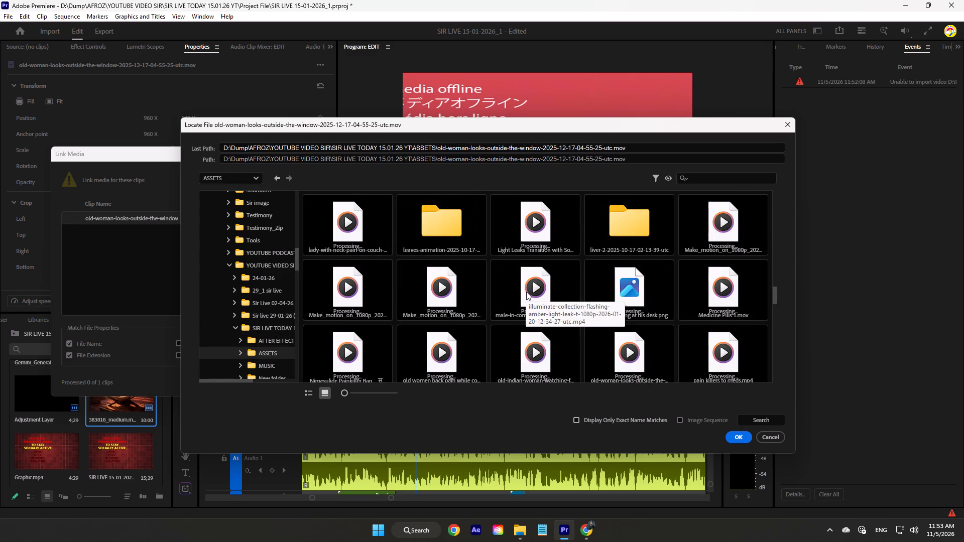
scroll(526, 292, "down", 20)
scroll(526, 292, "down", 1)
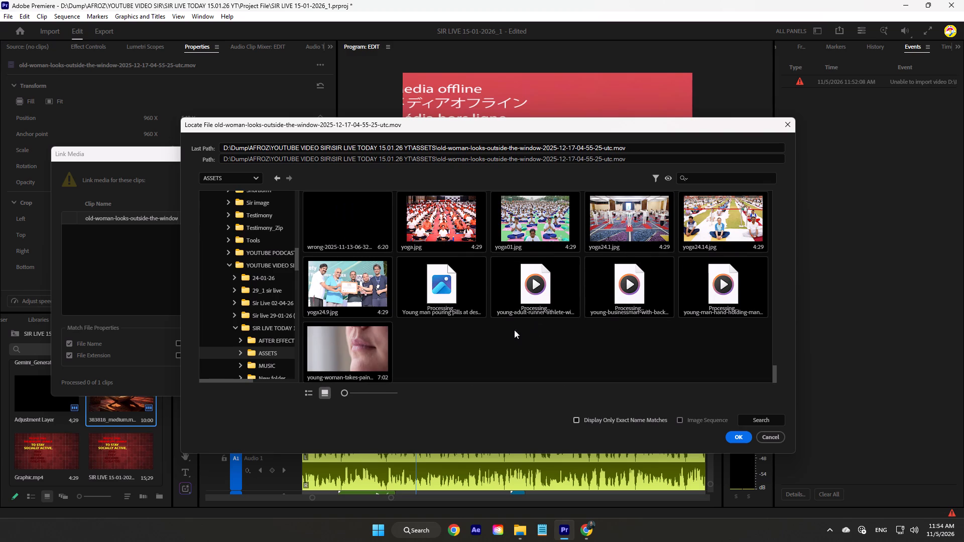
scroll(494, 330, "up", 20)
scroll(496, 327, "up", 4)
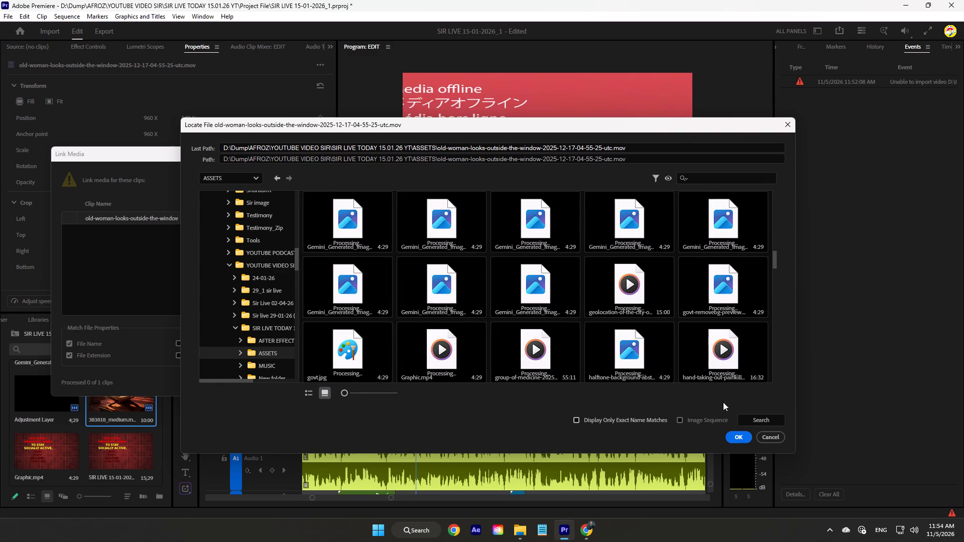
left_click(749, 420)
scroll(472, 298, "down", 2)
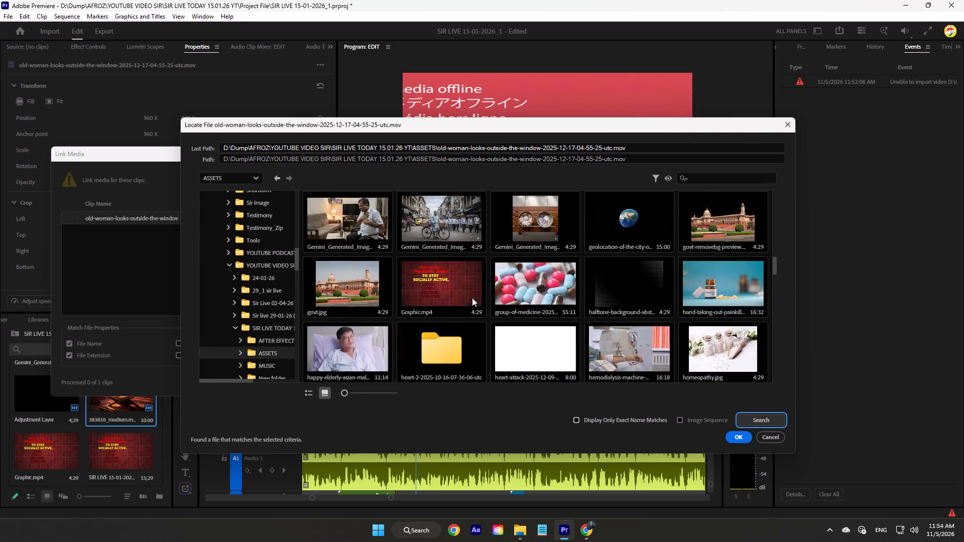
scroll(472, 298, "down", 14)
scroll(496, 303, "up", 3)
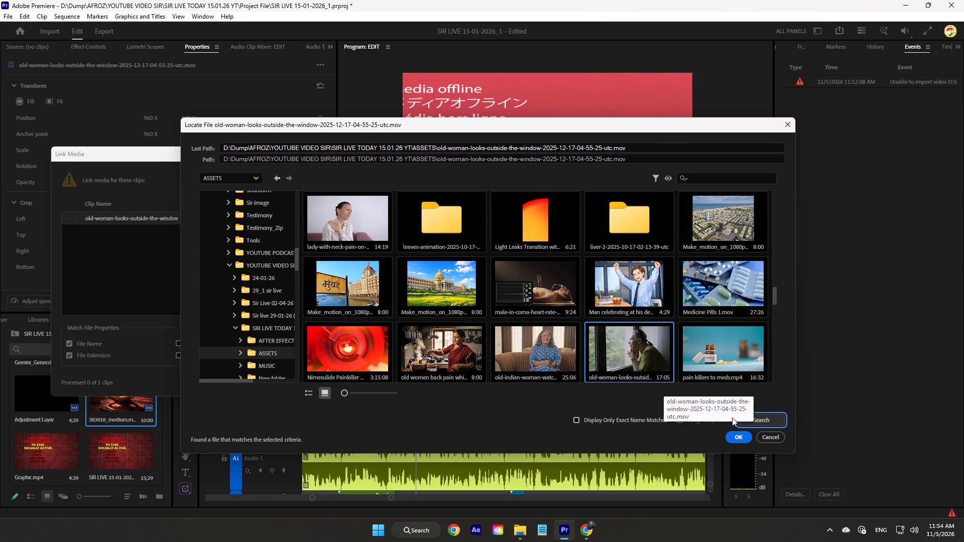
left_click(743, 440)
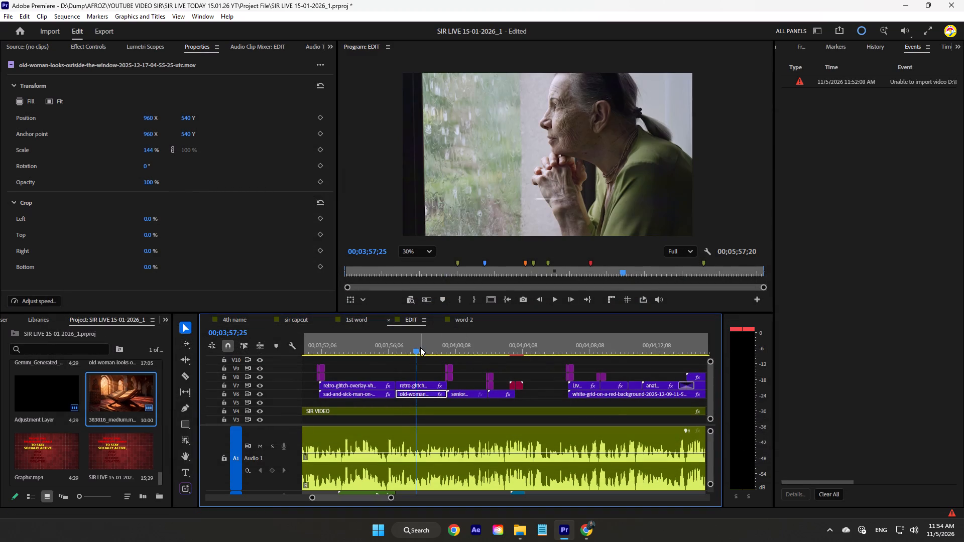
Scrub the EDIT sequence from about 00;03;57 through to its end to check for offline footage, and return to the start.
left_click_drag(420, 347, 583, 358)
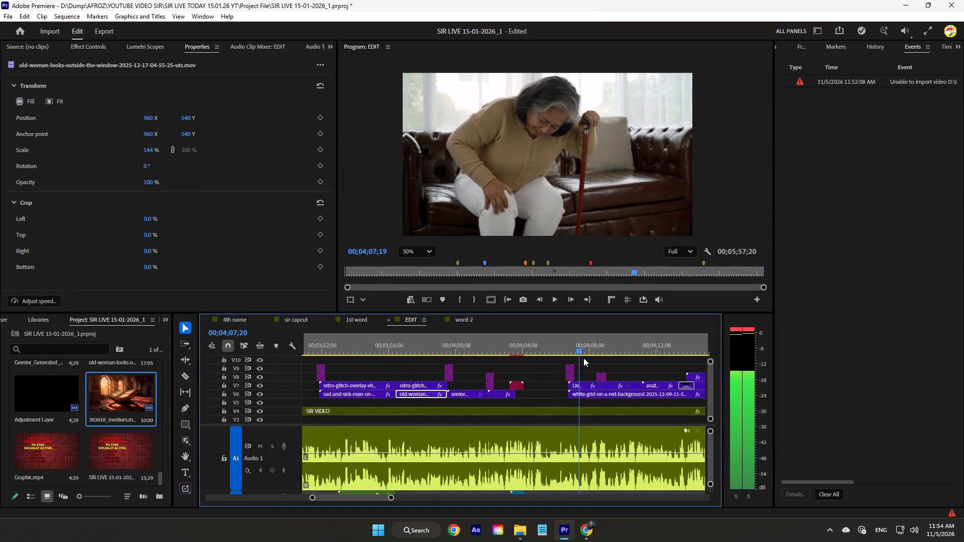
left_click_drag(583, 358, 610, 358)
scroll(606, 358, "down", 7)
scroll(580, 360, "up", 1)
scroll(556, 355, "down", 9)
left_click_drag(390, 346, 393, 346)
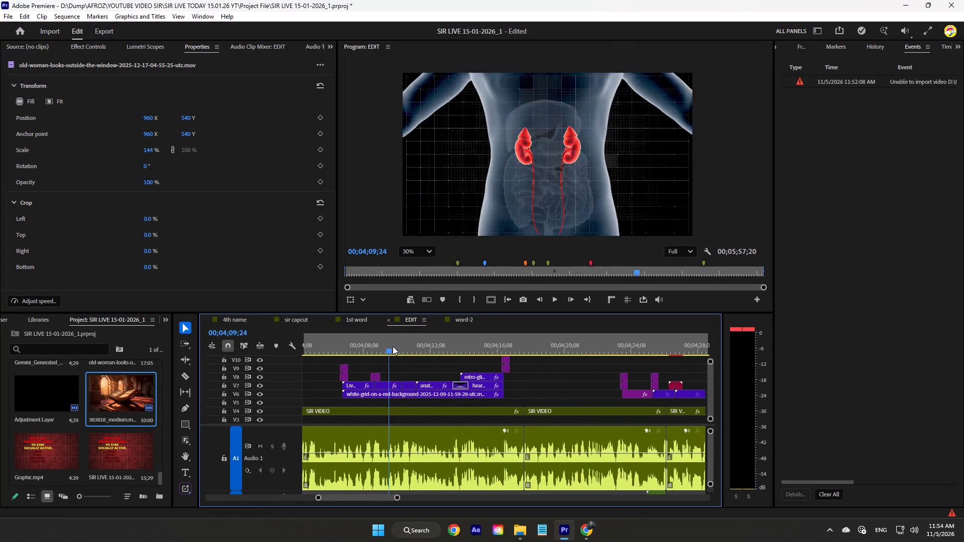
left_click_drag(393, 346, 673, 361)
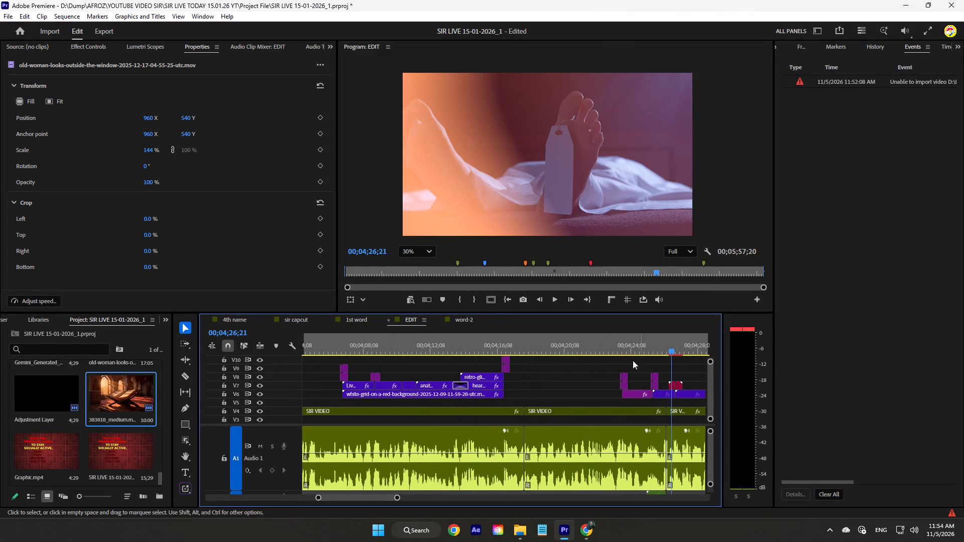
scroll(628, 360, "down", 17)
left_click_drag(418, 348, 555, 351)
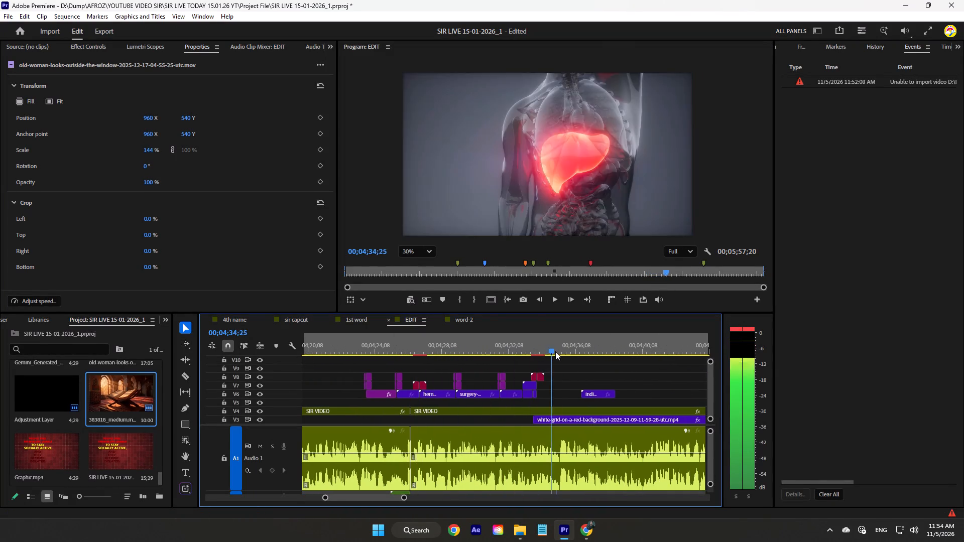
left_click_drag(555, 351, 660, 354)
scroll(615, 358, "down", 12)
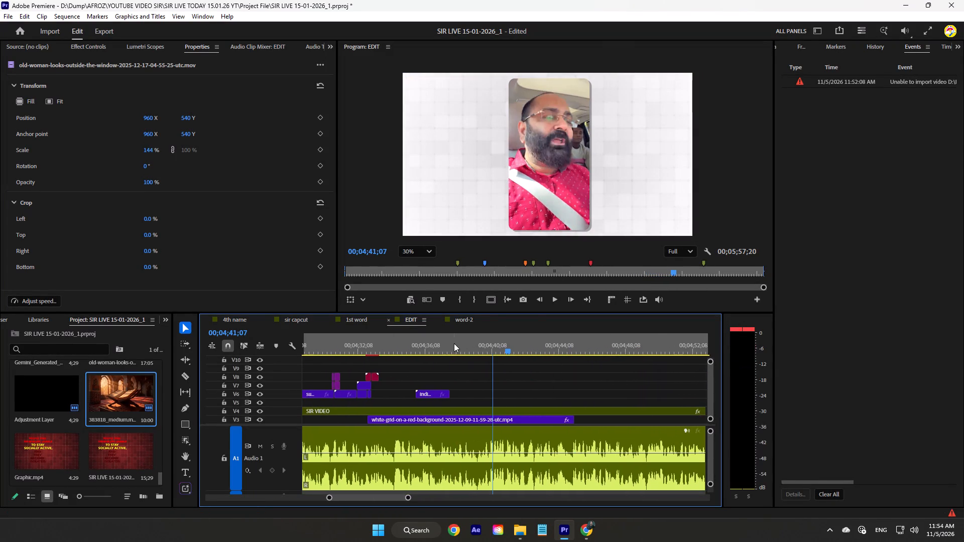
left_click_drag(459, 351, 499, 350)
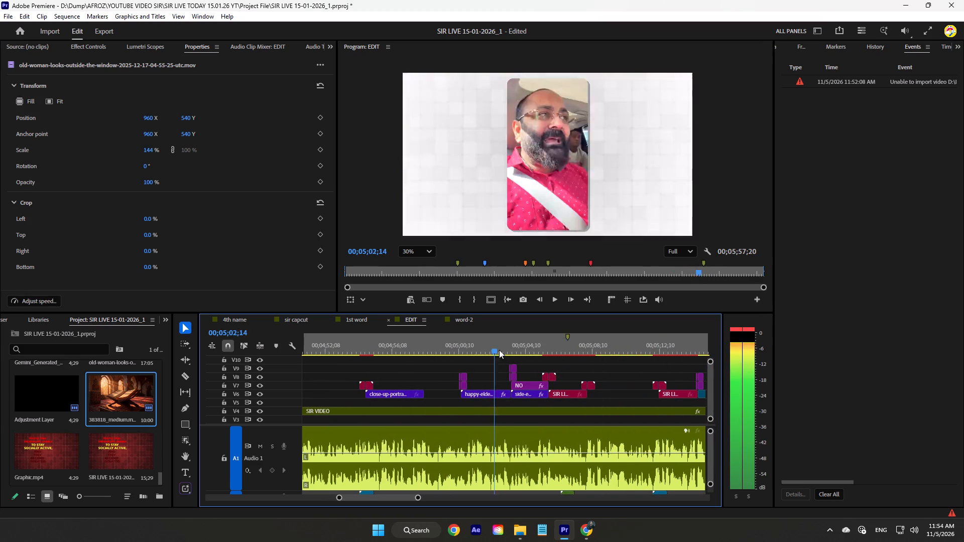
left_click_drag(499, 350, 480, 361)
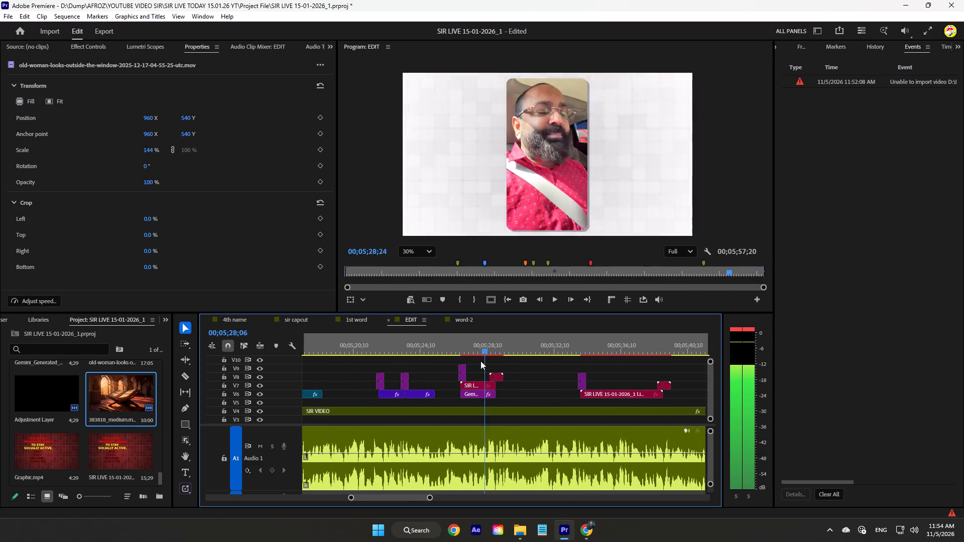
left_click_drag(480, 361, 477, 344)
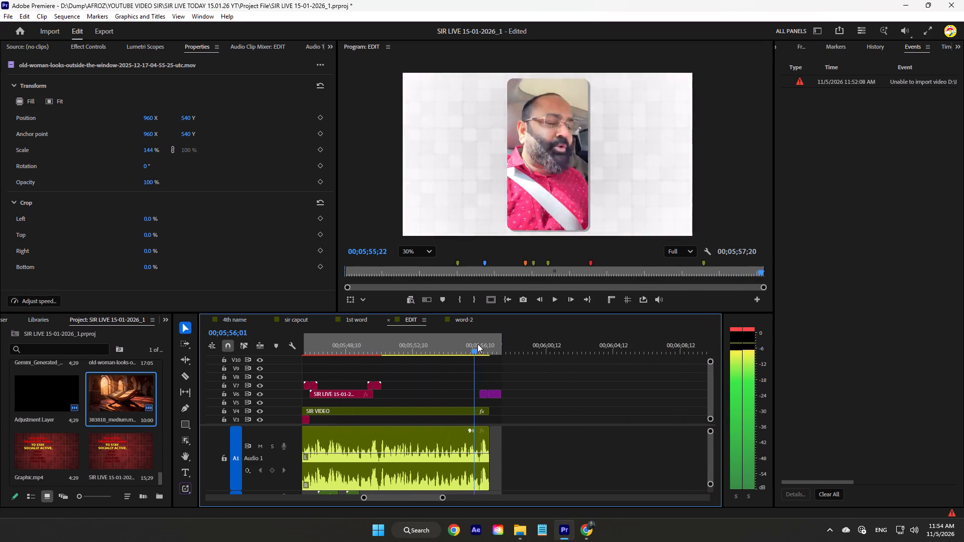
left_click_drag(477, 344, 337, 344)
key("minus")
key("minus")
key("minus")
key("minus")
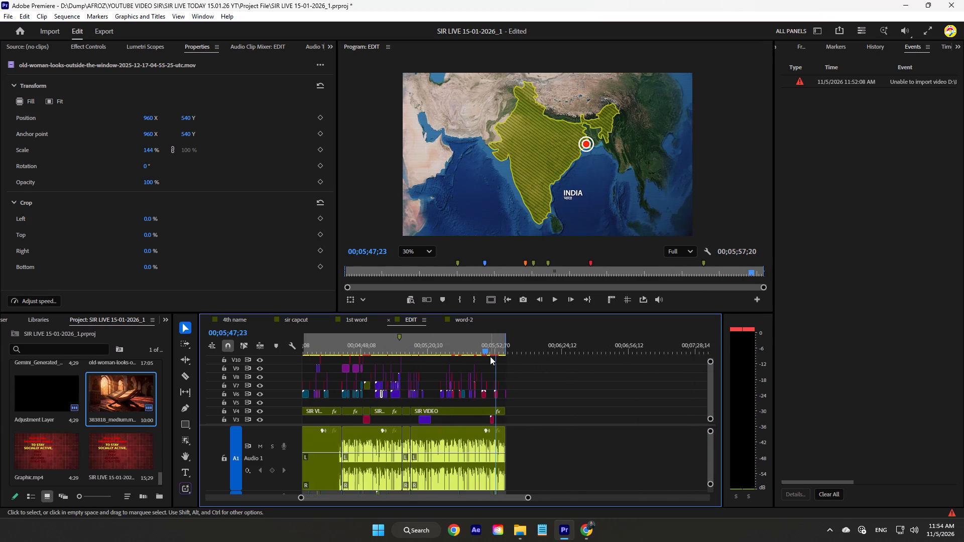
left_click_drag(448, 350, 250, 355)
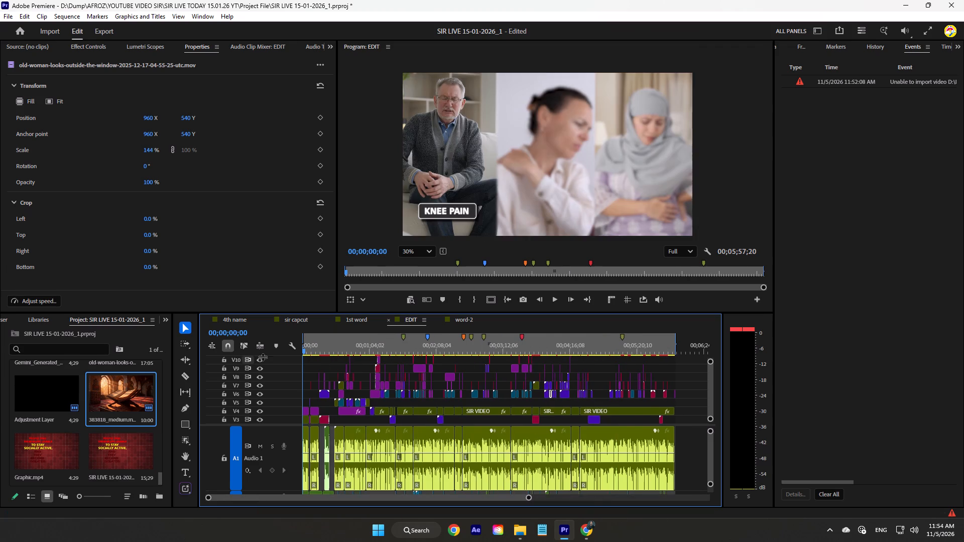
Reduce the audio track heights in the EDIT timeline so that tracks A1 to A8 are all visible.
key("minus")
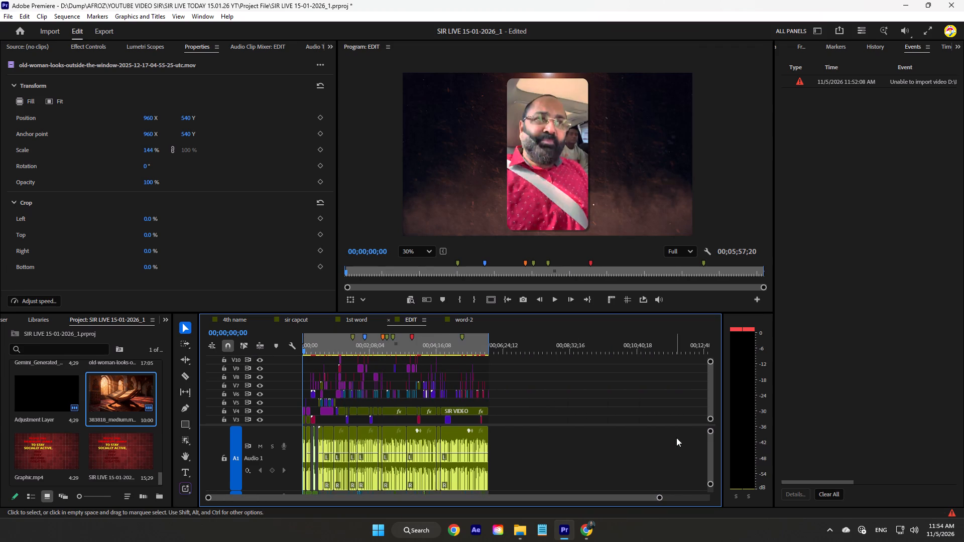
left_click_drag(710, 429, 713, 404)
left_click_drag(710, 484, 711, 486)
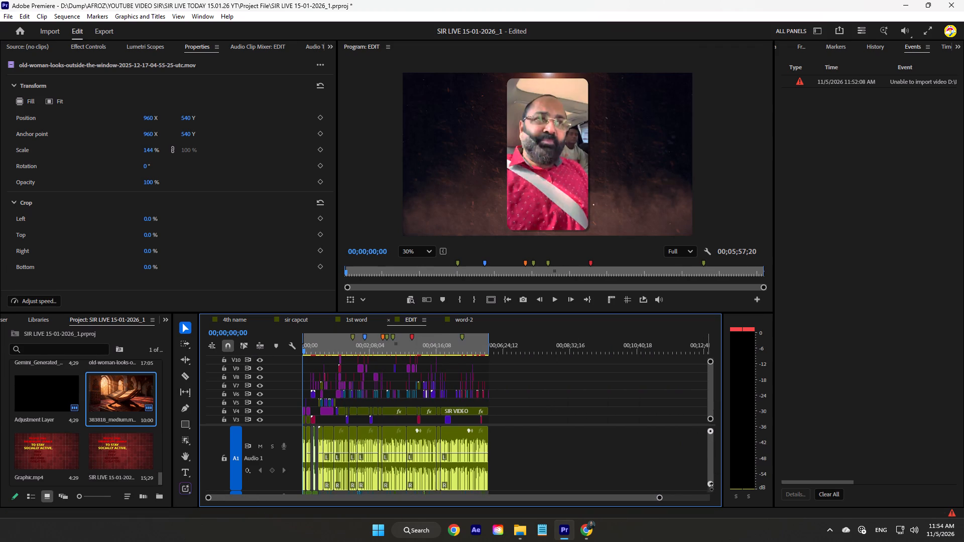
left_click_drag(711, 486, 716, 505)
scroll(572, 441, "down", 4, "ctrl")
scroll(572, 441, "up", 4, "ctrl")
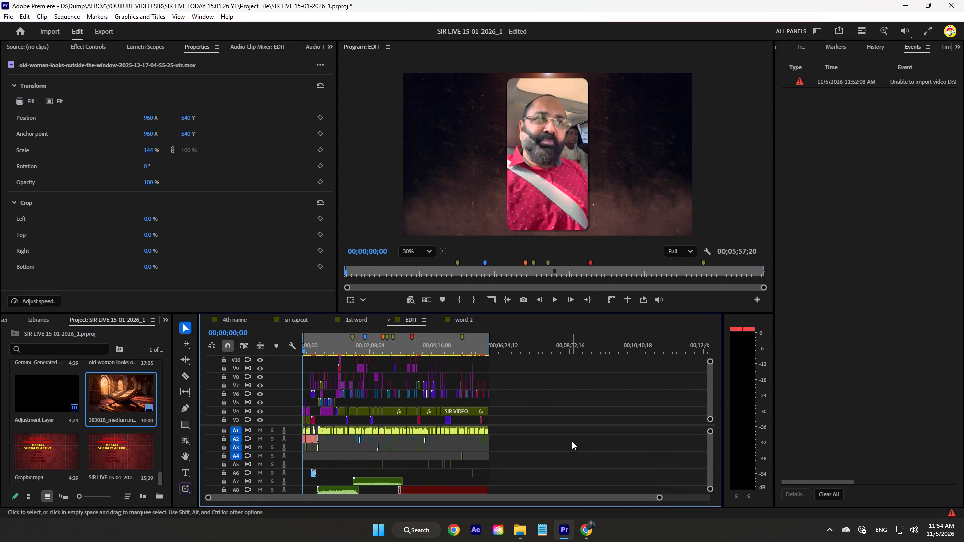
Check the Link Media details of the offline Epic Inspiring Cinematic.mp3 clip at the start of A2, and close them without relinking.
key("equal")
key("equal")
key("equal")
key("equal")
key("equal")
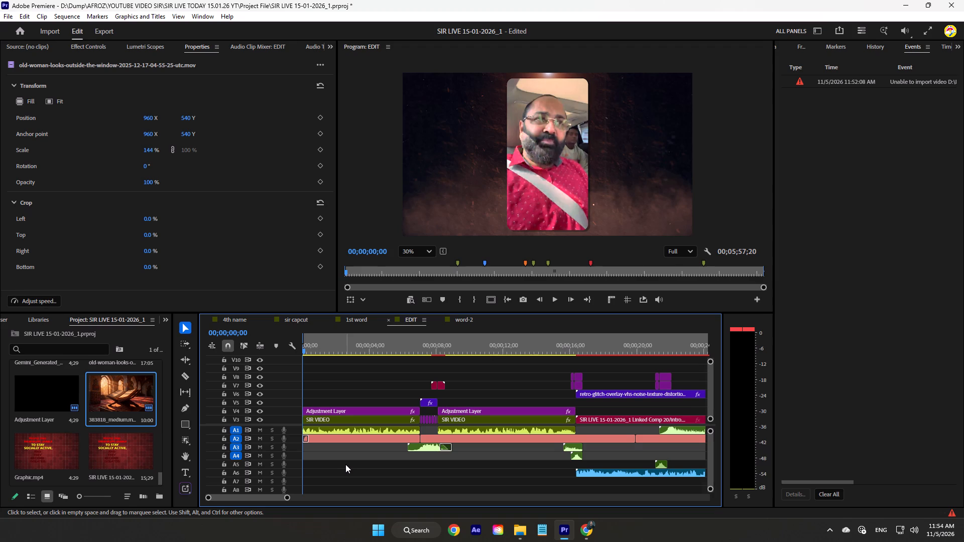
left_click(352, 441)
right_click(352, 441)
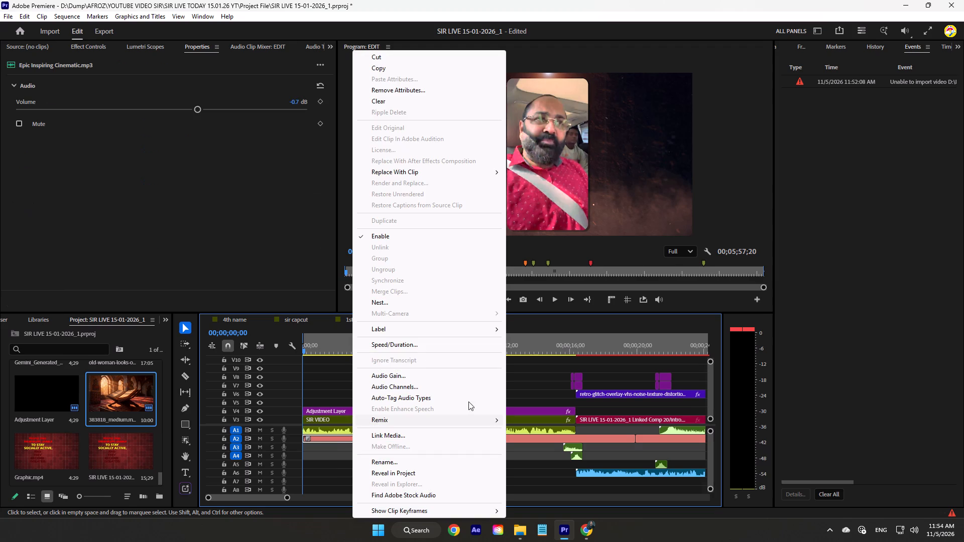
left_click(409, 435)
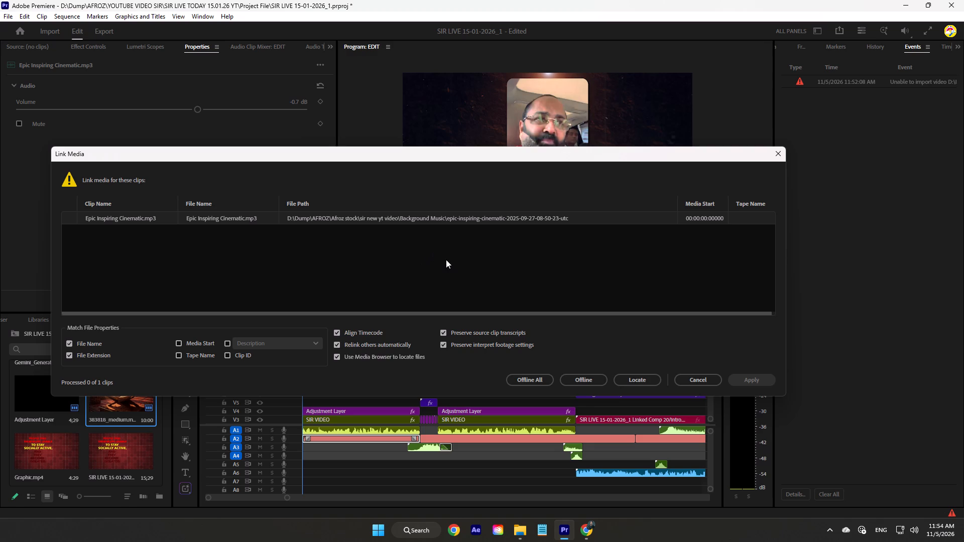
left_click(784, 150)
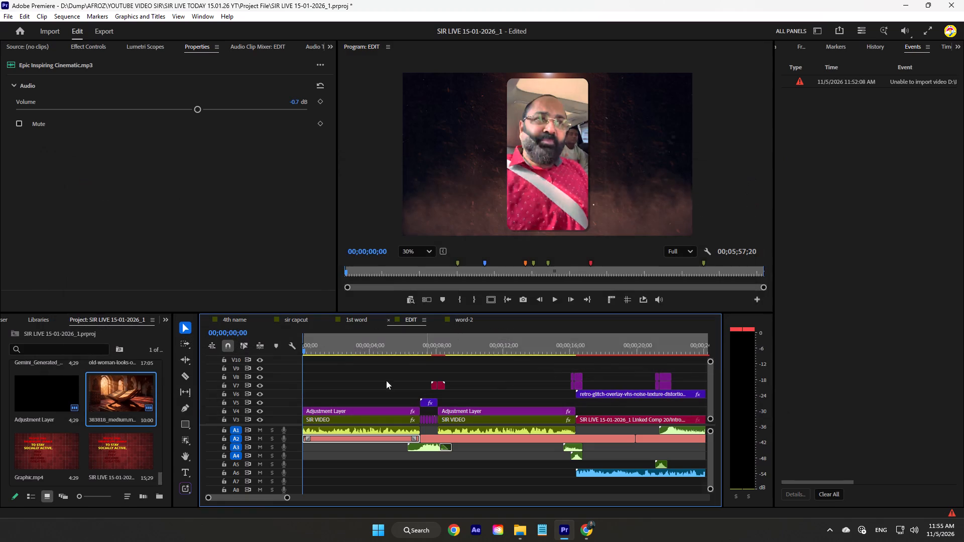
Play the first few seconds of the EDIT sequence from the start to check the opening audio.
left_click_drag(334, 349, 278, 350)
key("space")
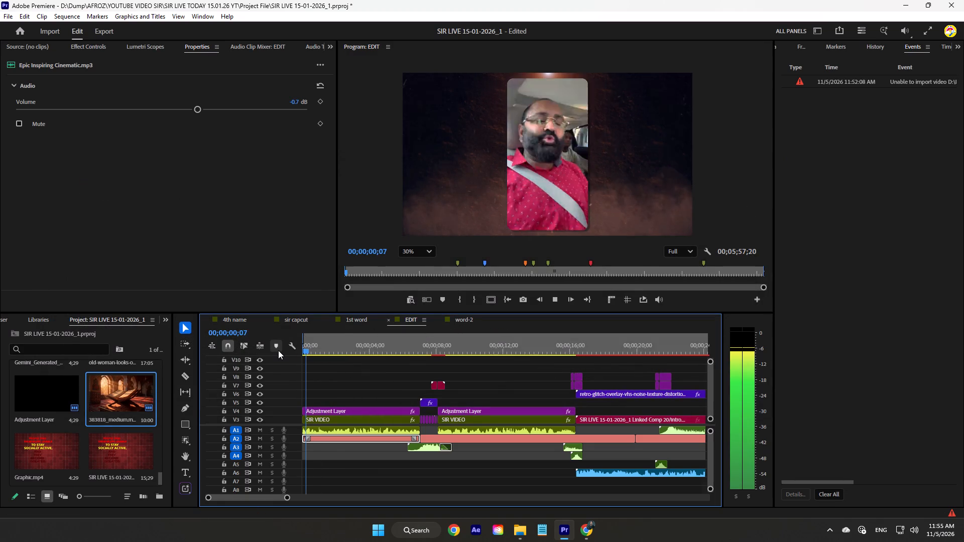
scroll(430, 193, "down", 4)
scroll(434, 401, "down", 2)
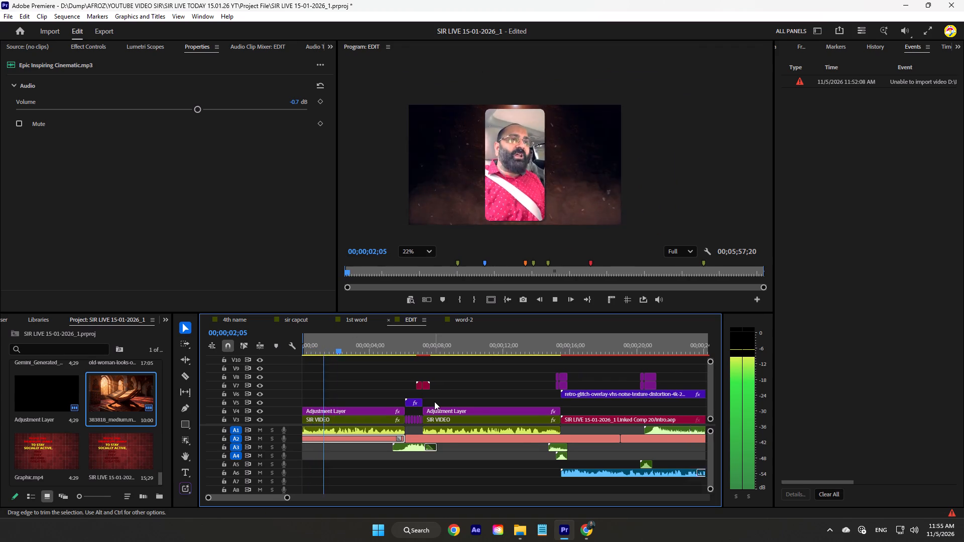
scroll(434, 401, "down", 7)
left_click(439, 465)
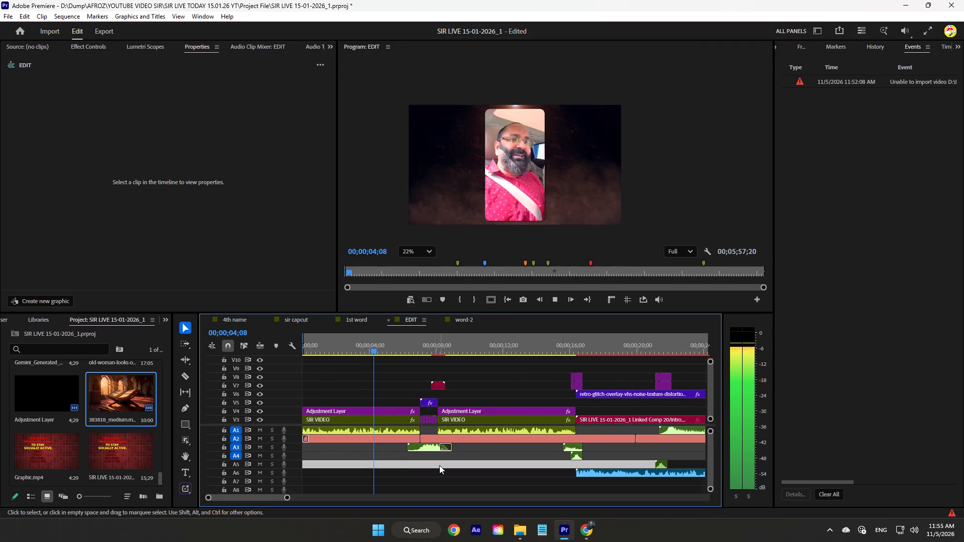
key("space")
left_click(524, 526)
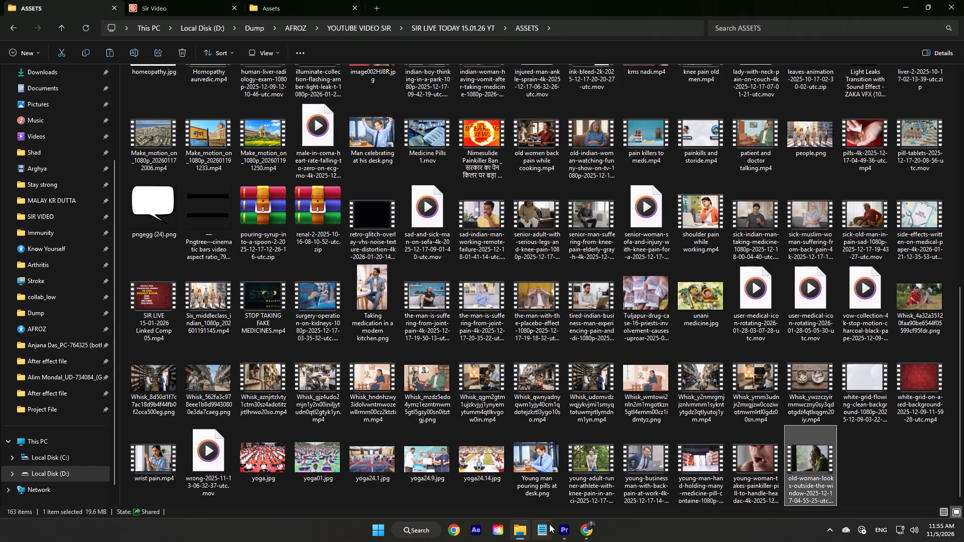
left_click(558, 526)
Start Link Media for Epic Inspiring Cinematic.mp3 on A2 and search the AFROZ folder for the missing file.
left_click(361, 435)
right_click(361, 435)
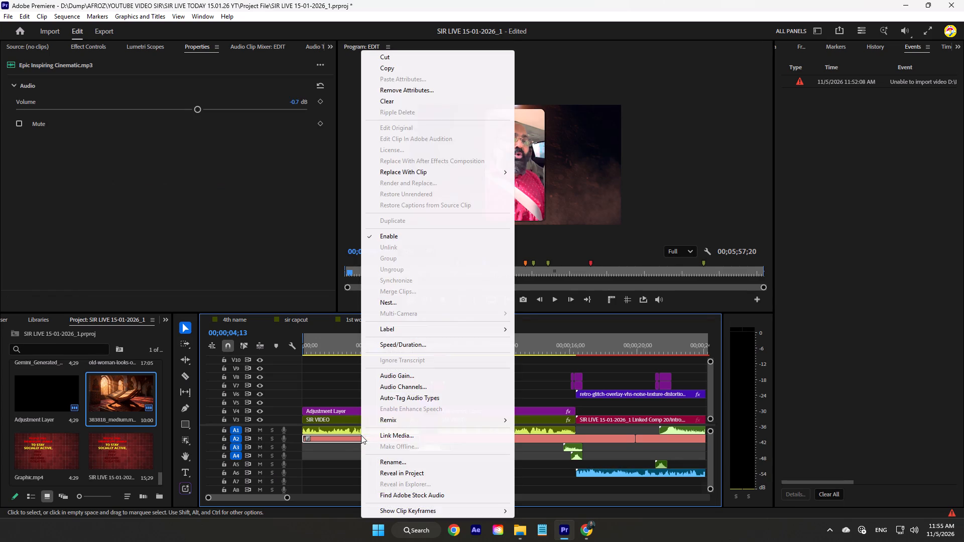
left_click(413, 434)
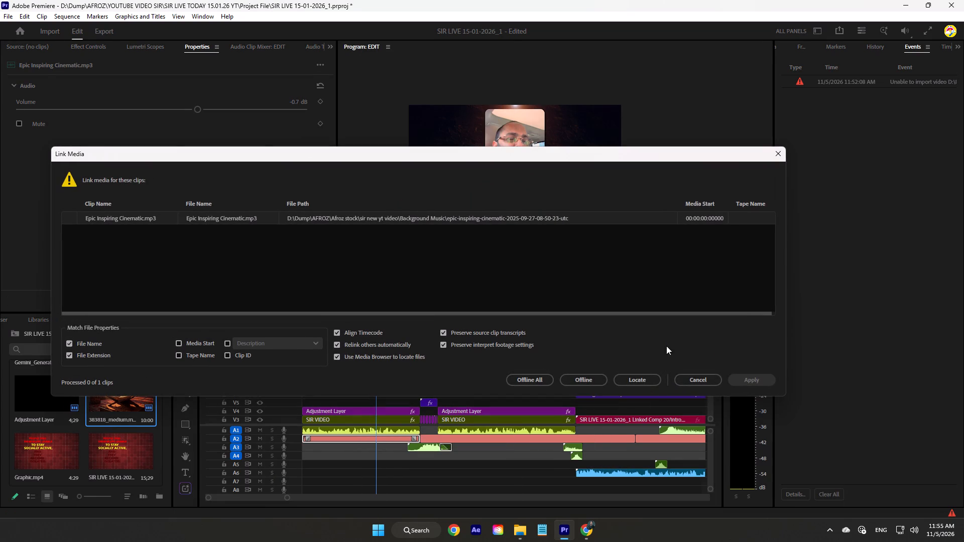
left_click(641, 376)
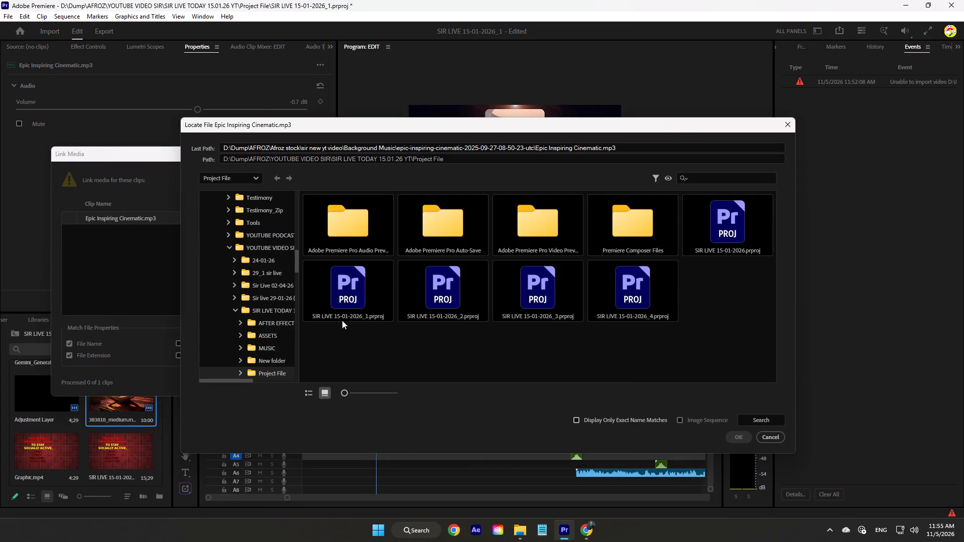
scroll(264, 247, "up", 9)
scroll(261, 248, "down", 4)
scroll(261, 250, "up", 10)
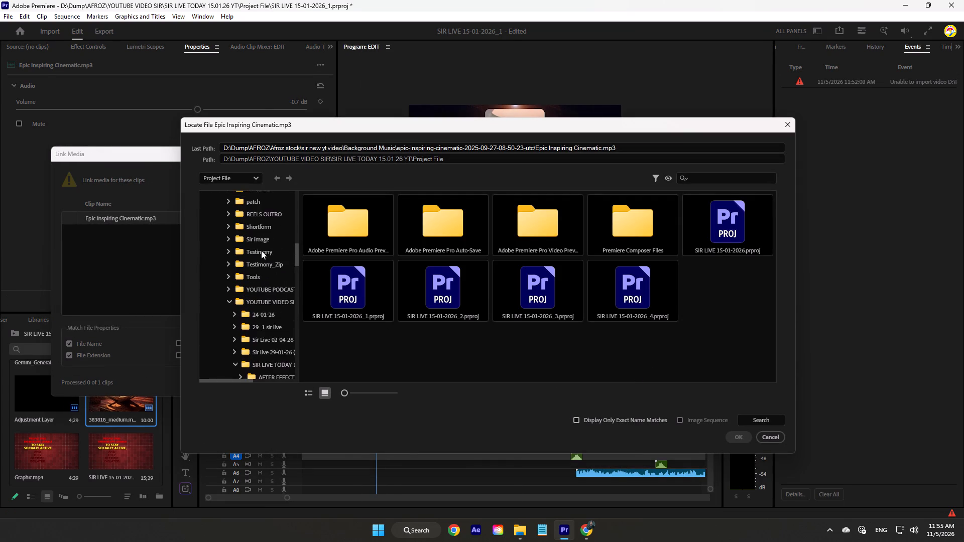
scroll(261, 250, "up", 20)
scroll(261, 250, "up", 20)
scroll(261, 250, "up", 12)
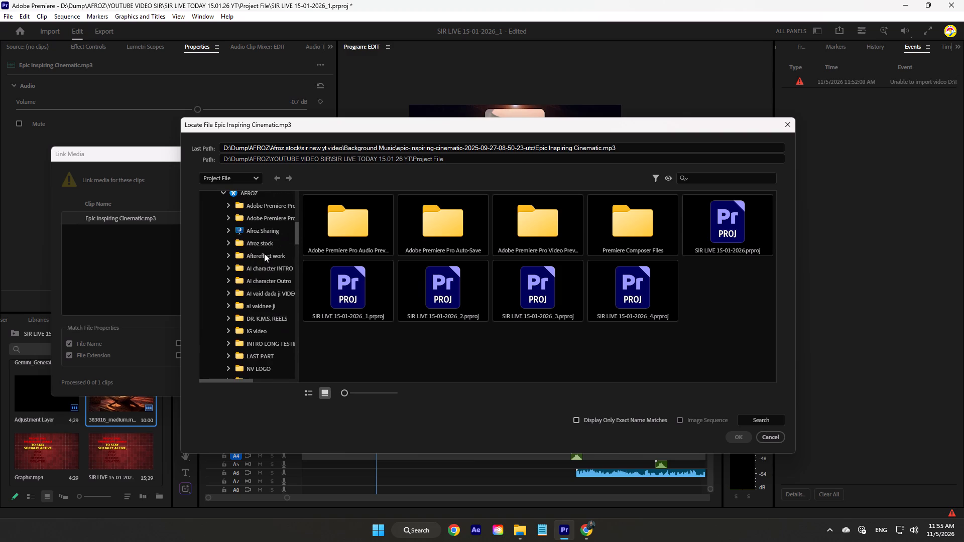
scroll(263, 230, "down", 1)
scroll(263, 230, "up", 4)
left_click(259, 203)
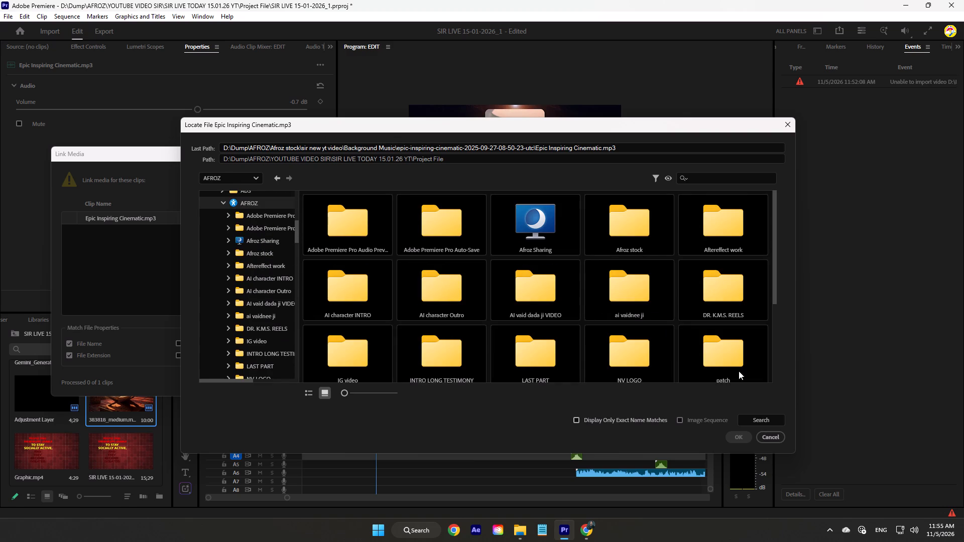
left_click(764, 414)
left_click(763, 419)
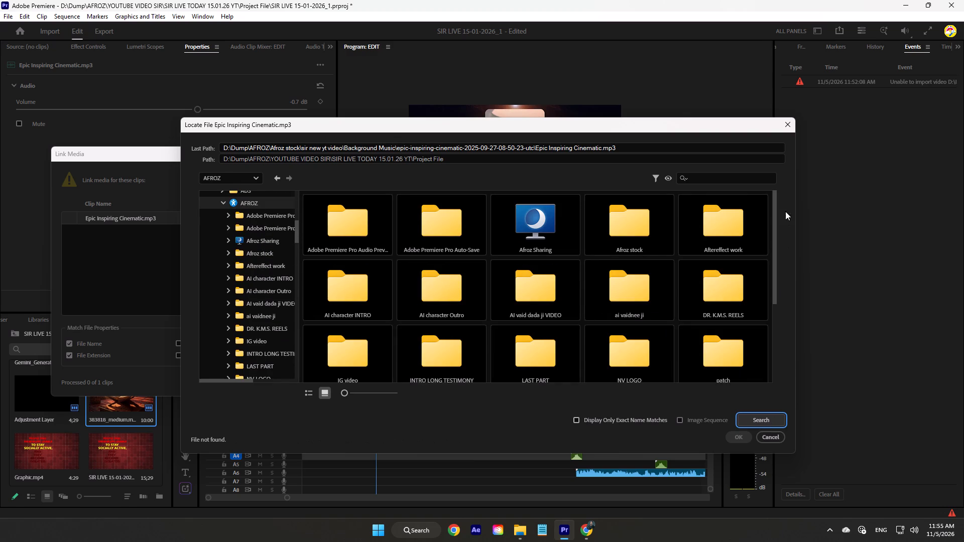
left_click(780, 128)
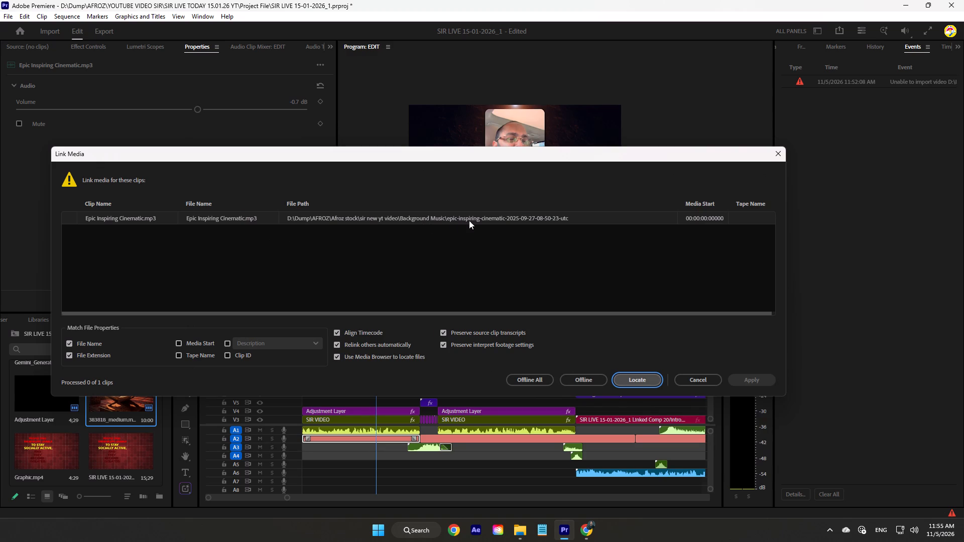
Examine the original file path of Epic Inspiring Cinematic.mp3 in Link Media and show the hidden system tray icons.
left_click_drag(445, 216, 466, 218)
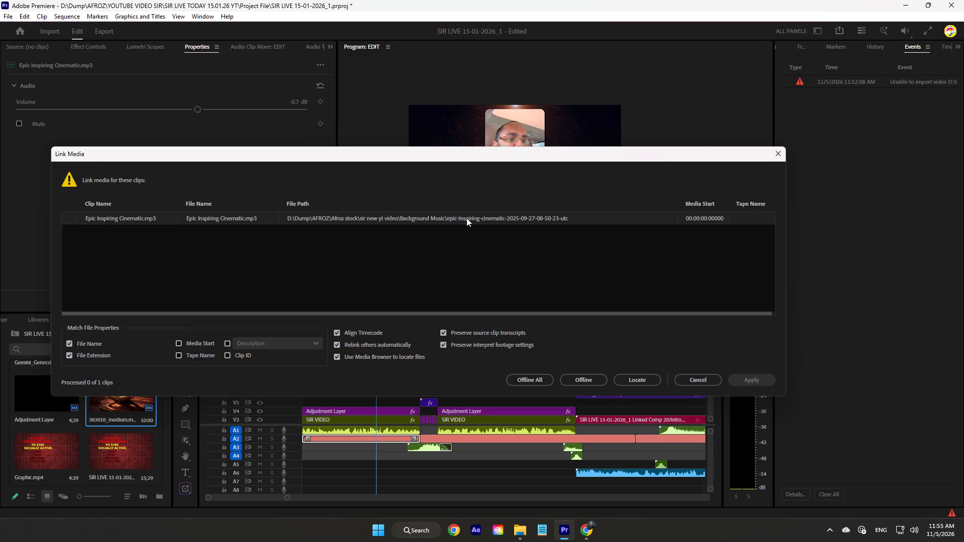
left_click_drag(466, 218, 529, 219)
left_click(831, 528)
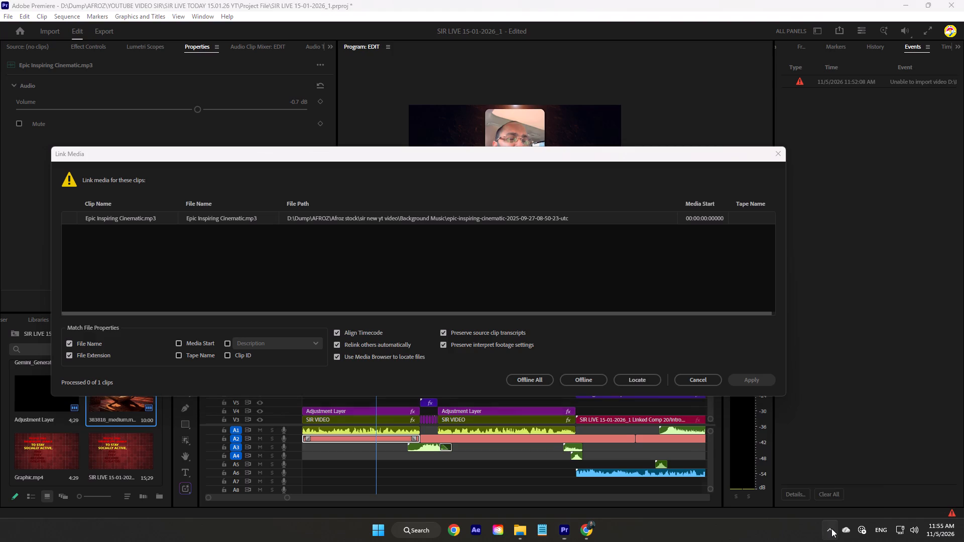